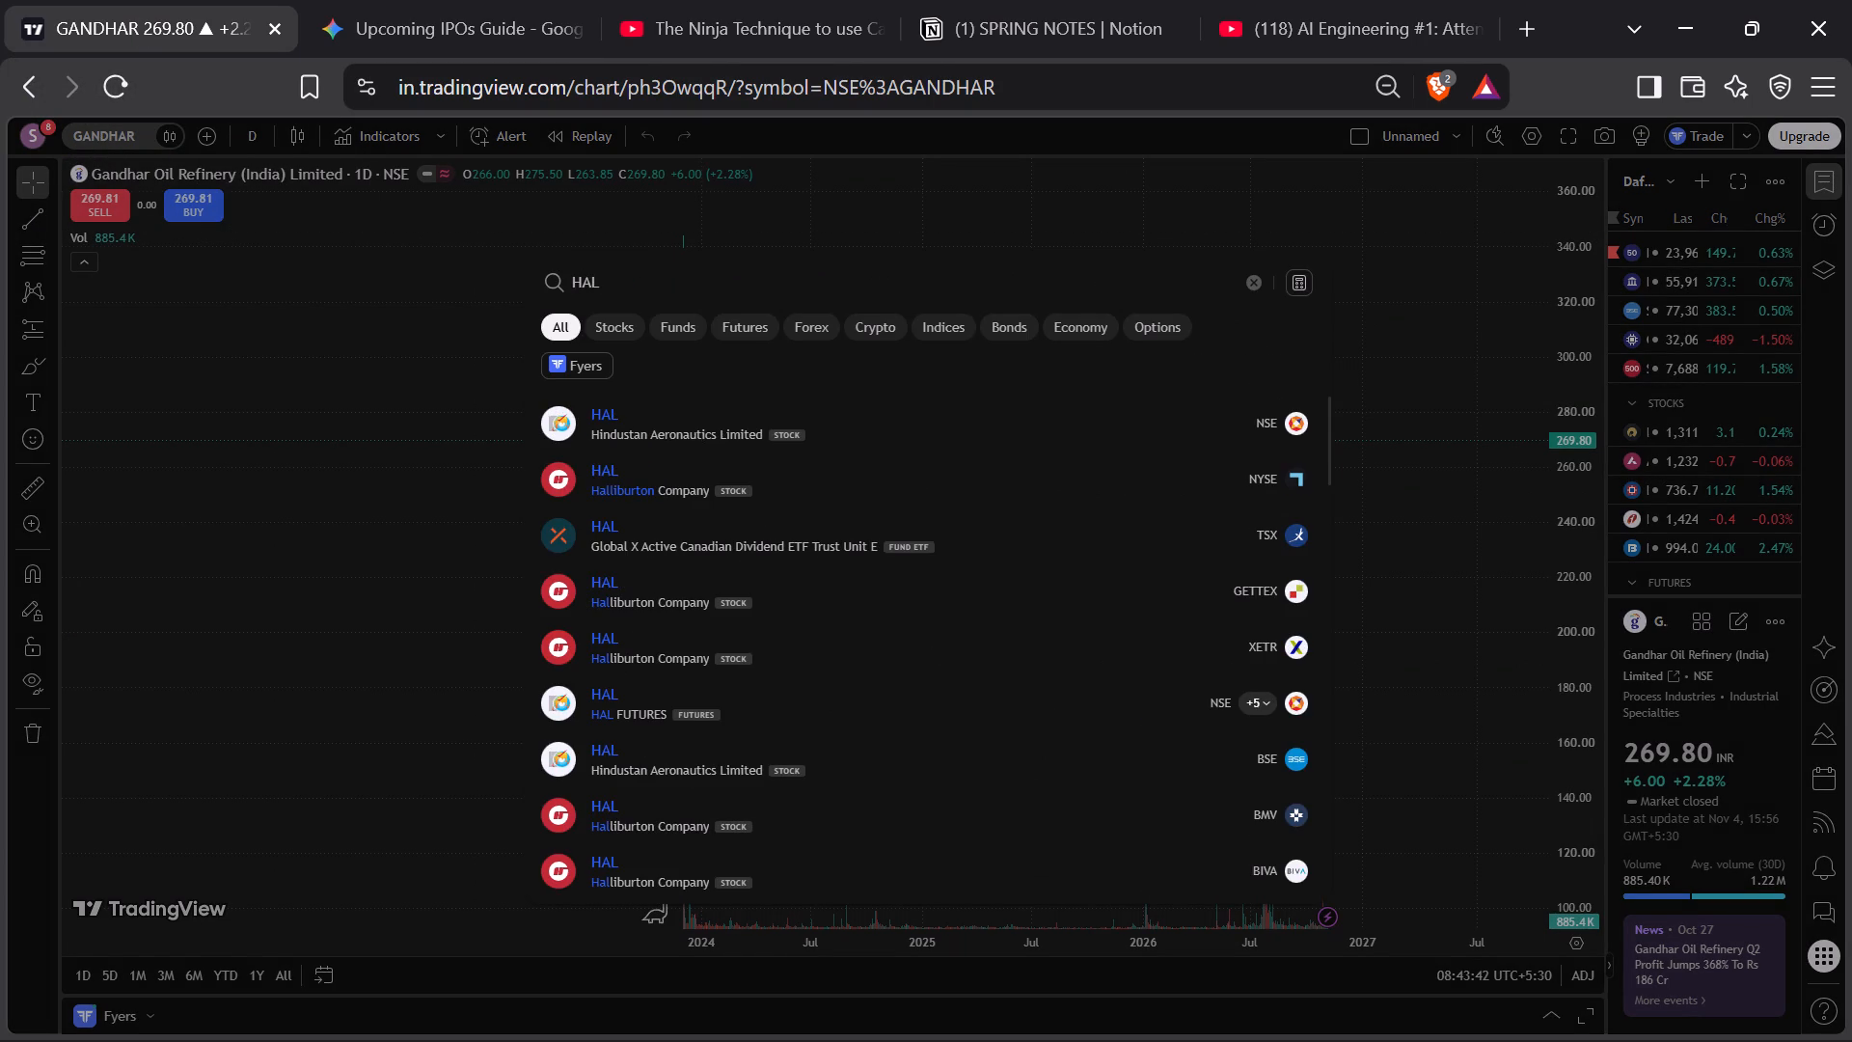
pyautogui.click(687, 426)
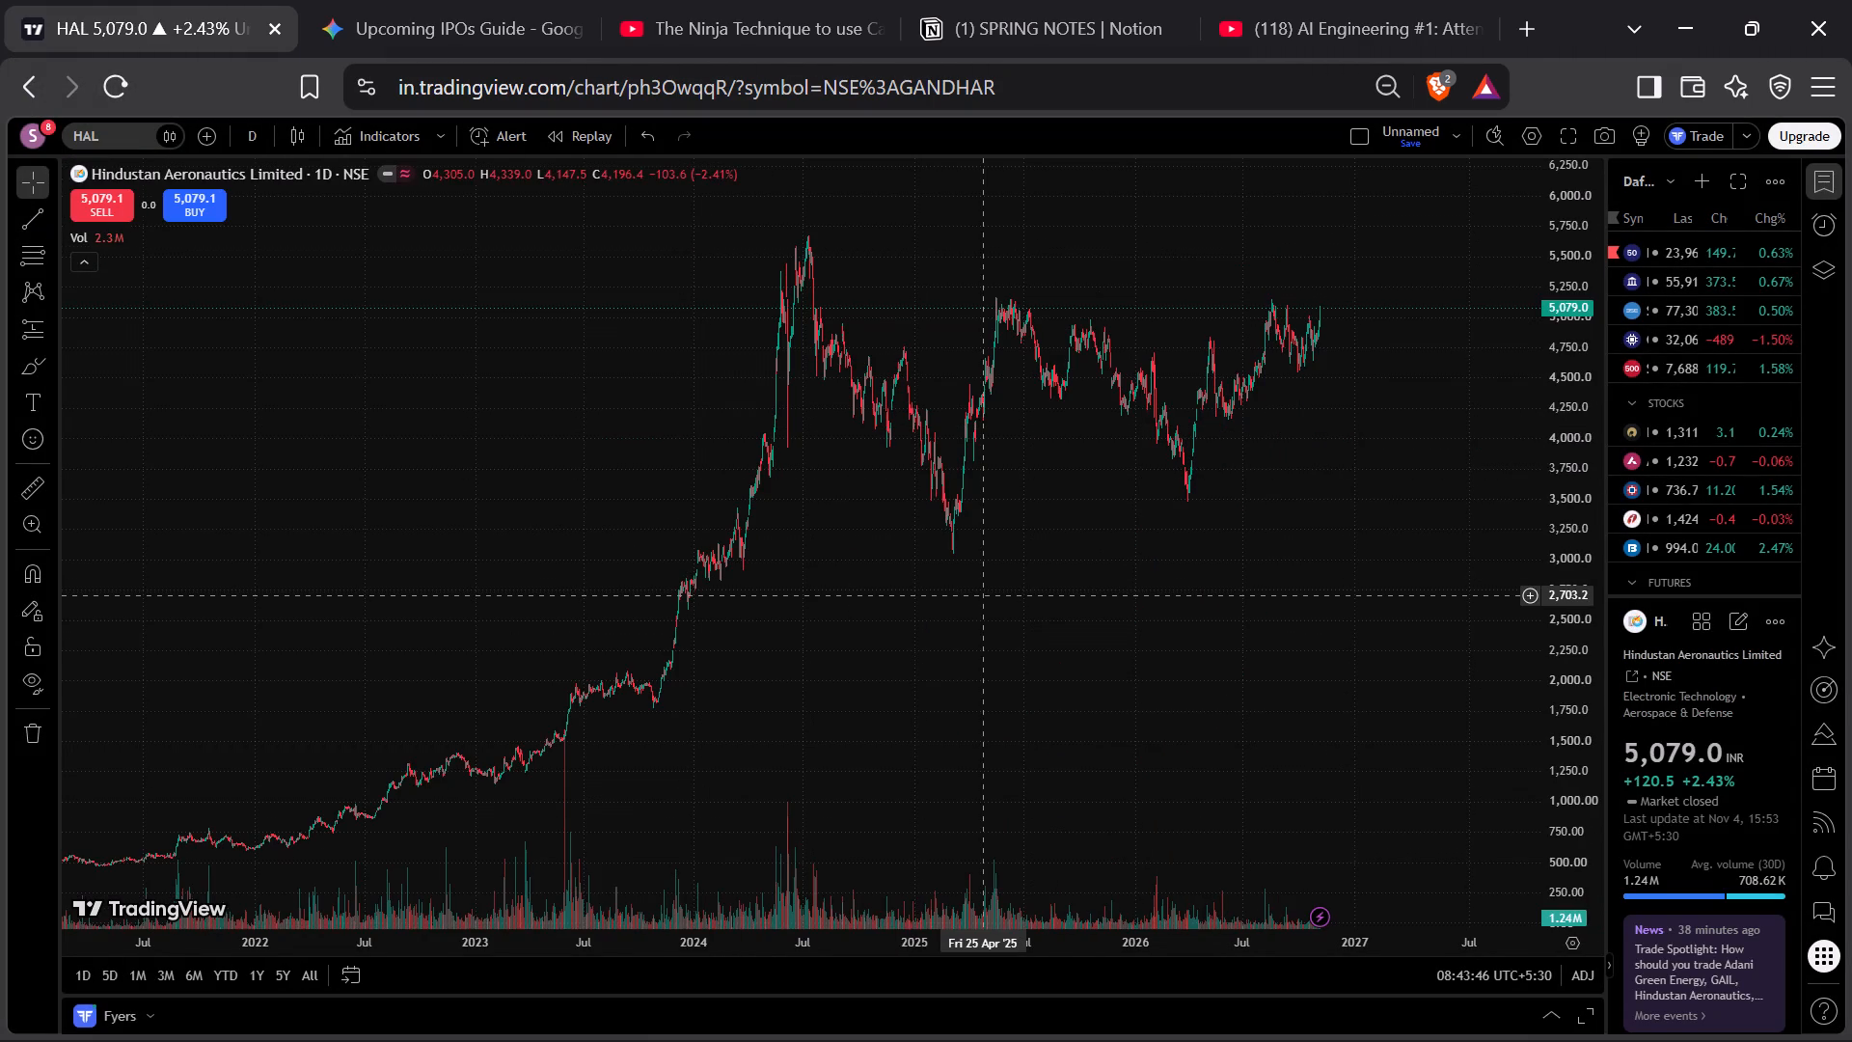
# Examine Hindustan Aeronautics' daily price history from its earliest trading in 2018 up to the latest candles.
pyautogui.hscroll(1, 983, 595)
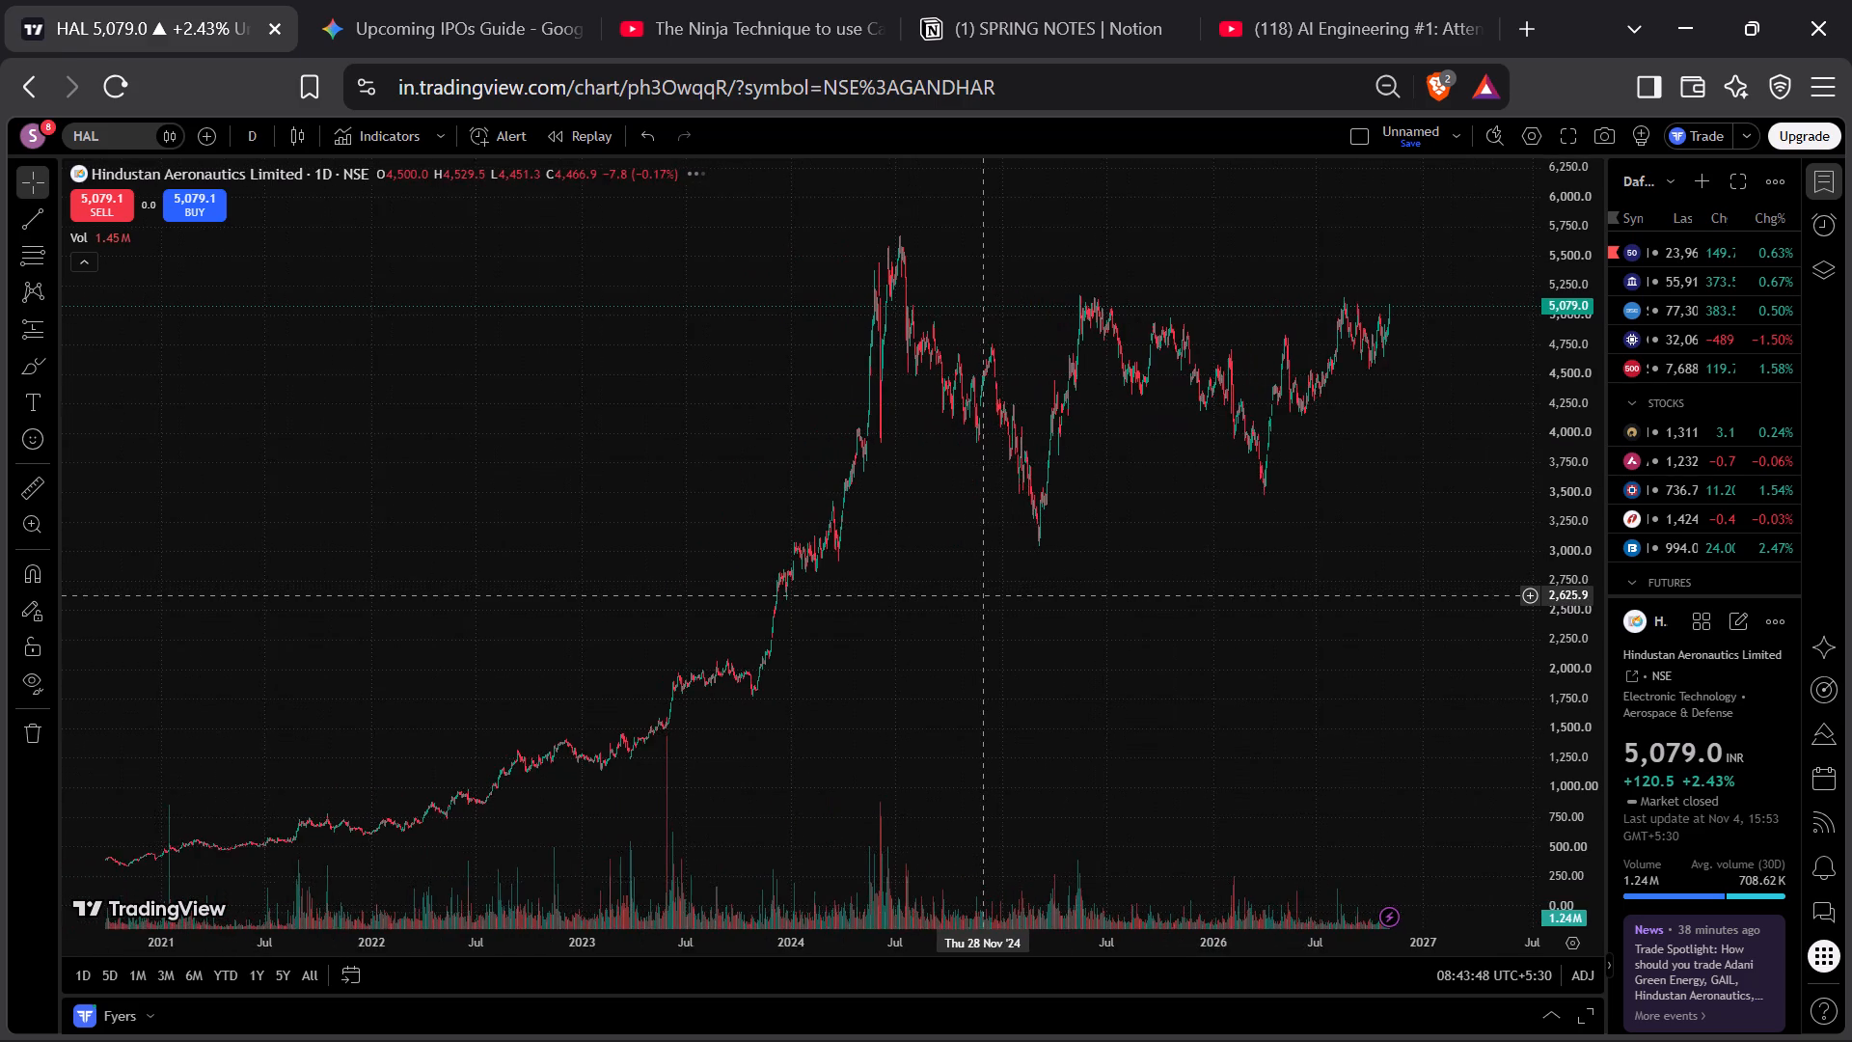
pyautogui.hscroll(7, 983, 595)
pyautogui.hscroll(-1, 983, 595)
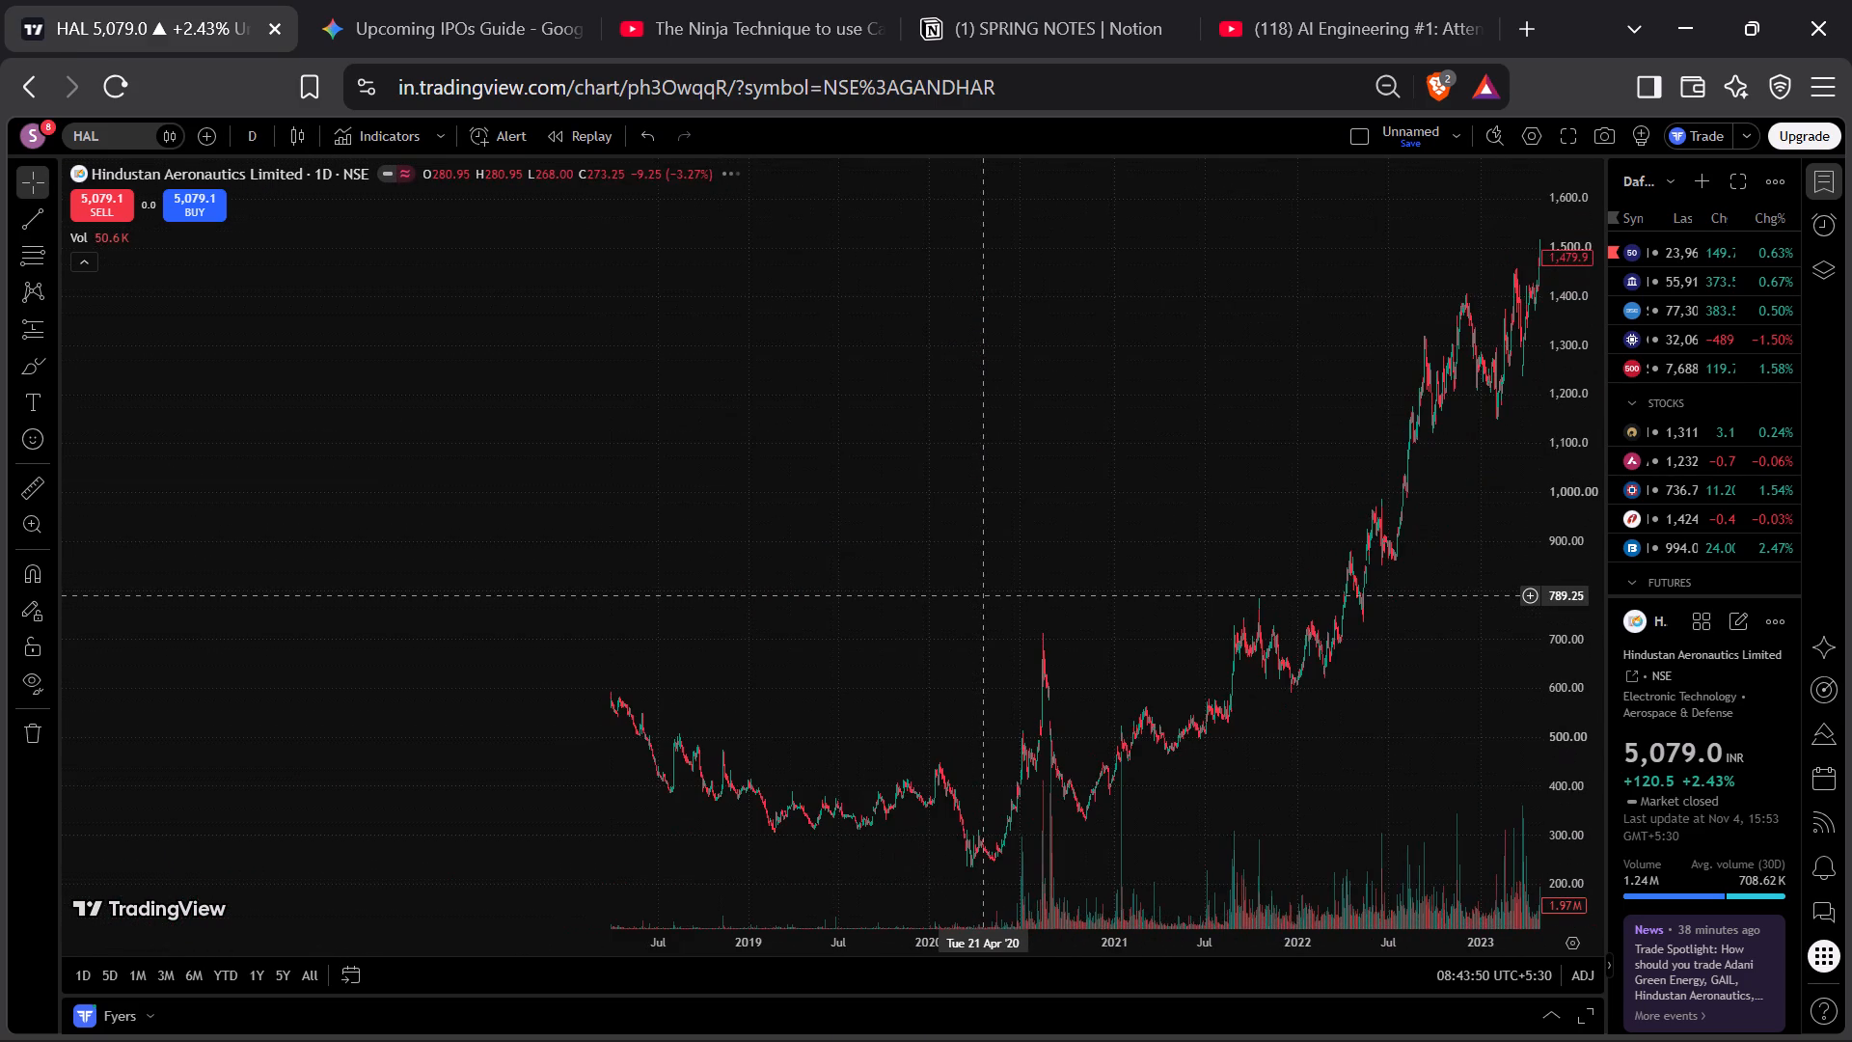
pyautogui.hscroll(-1, 983, 595)
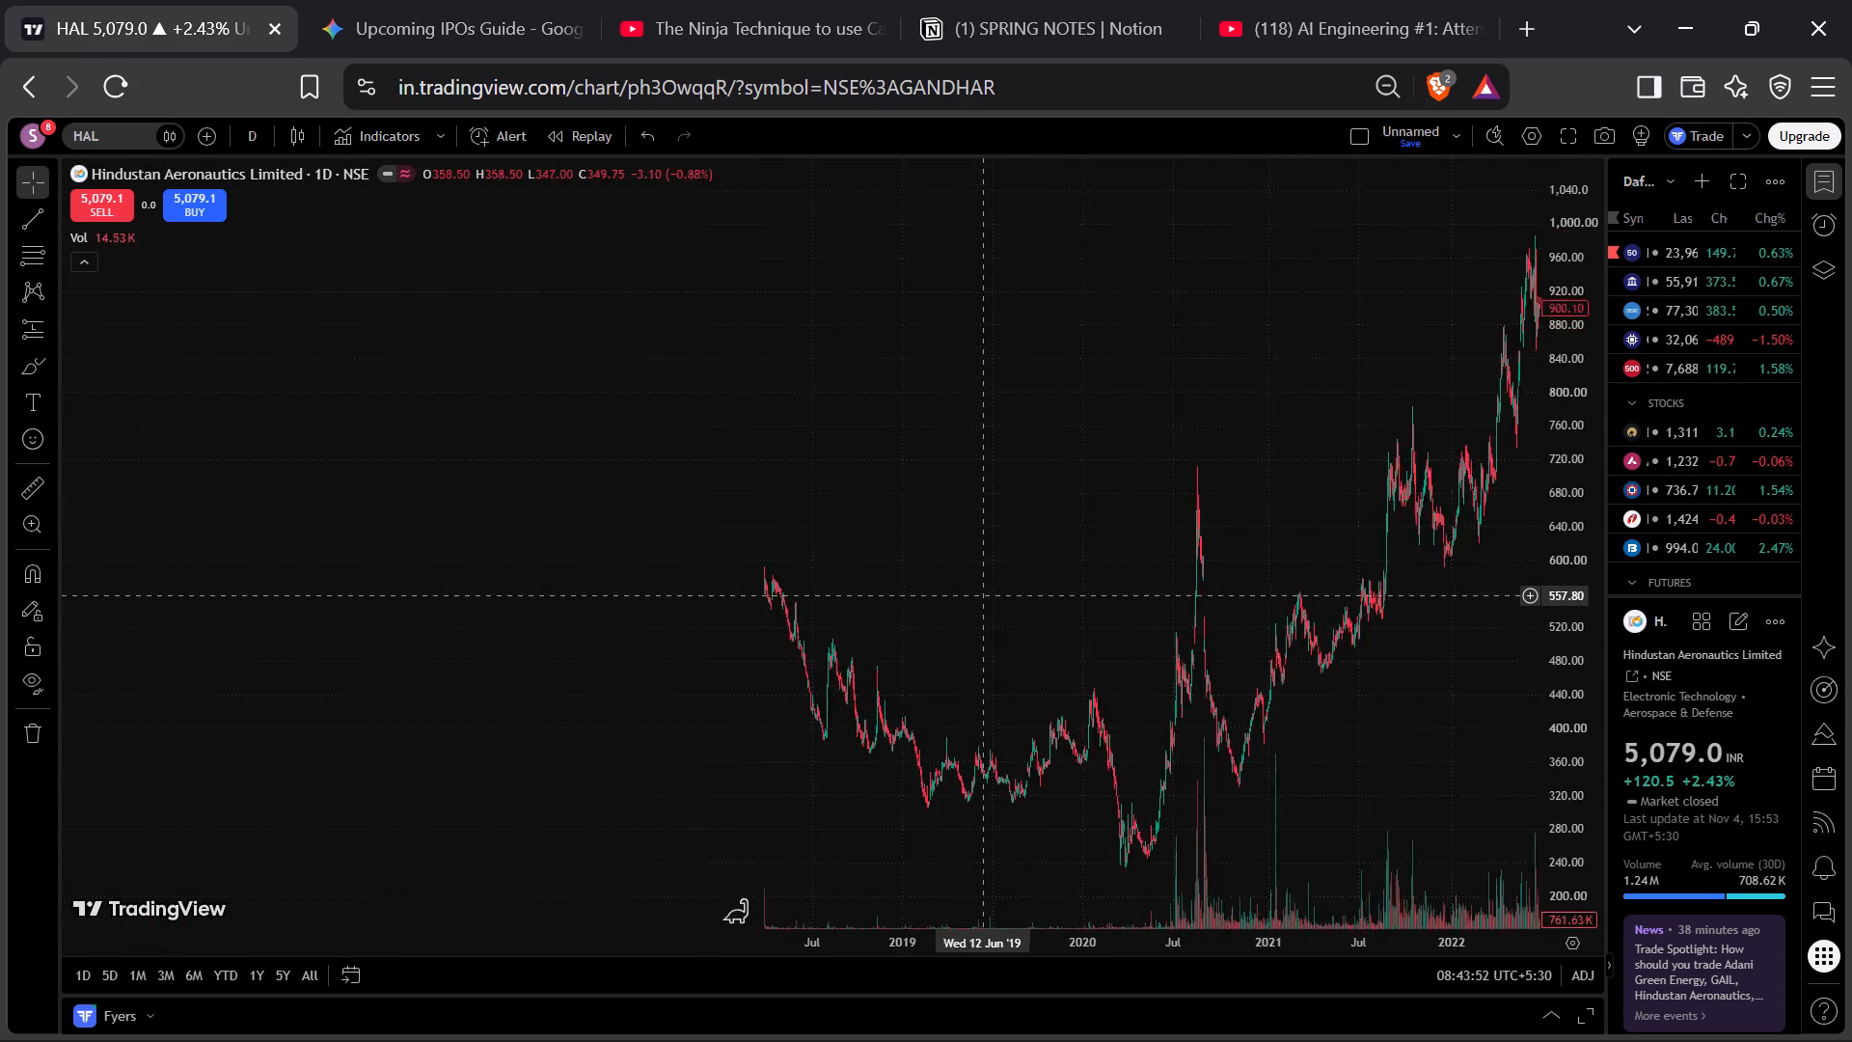
pyautogui.hscroll(-1, 983, 595)
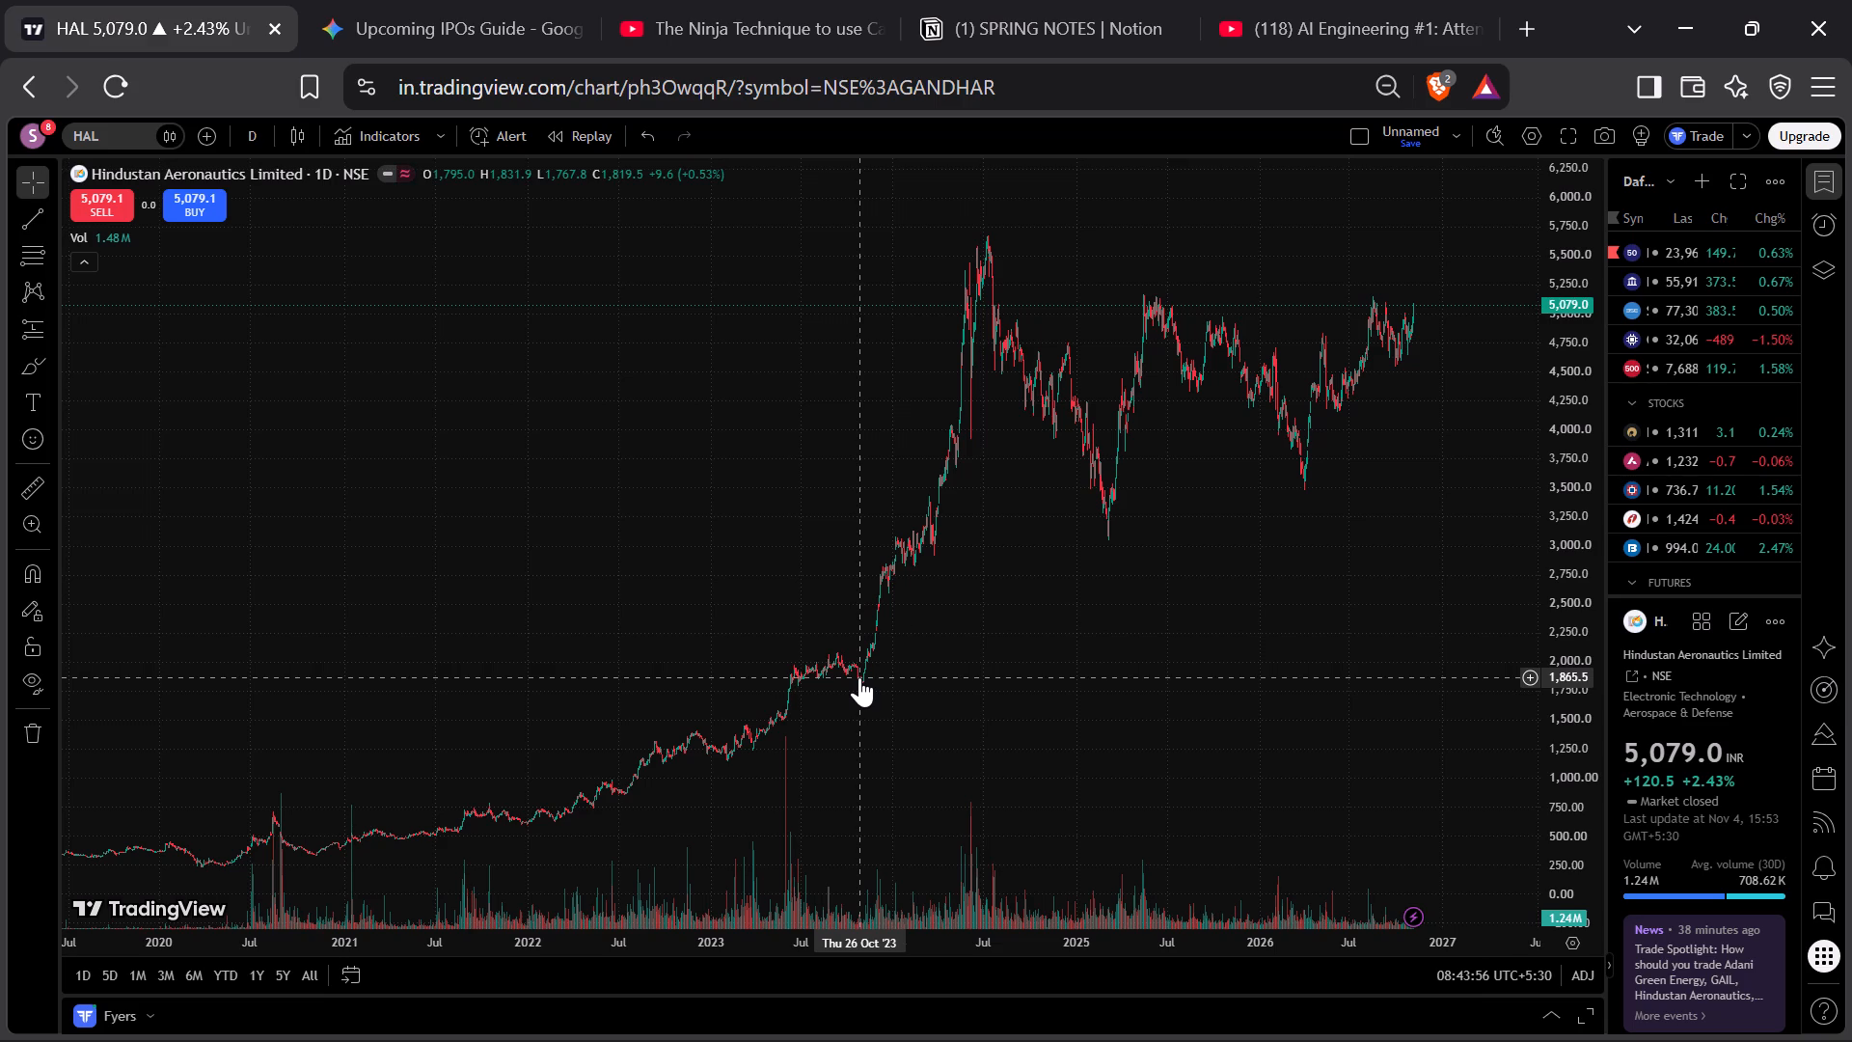
pyautogui.hscroll(-2, 1268, 374)
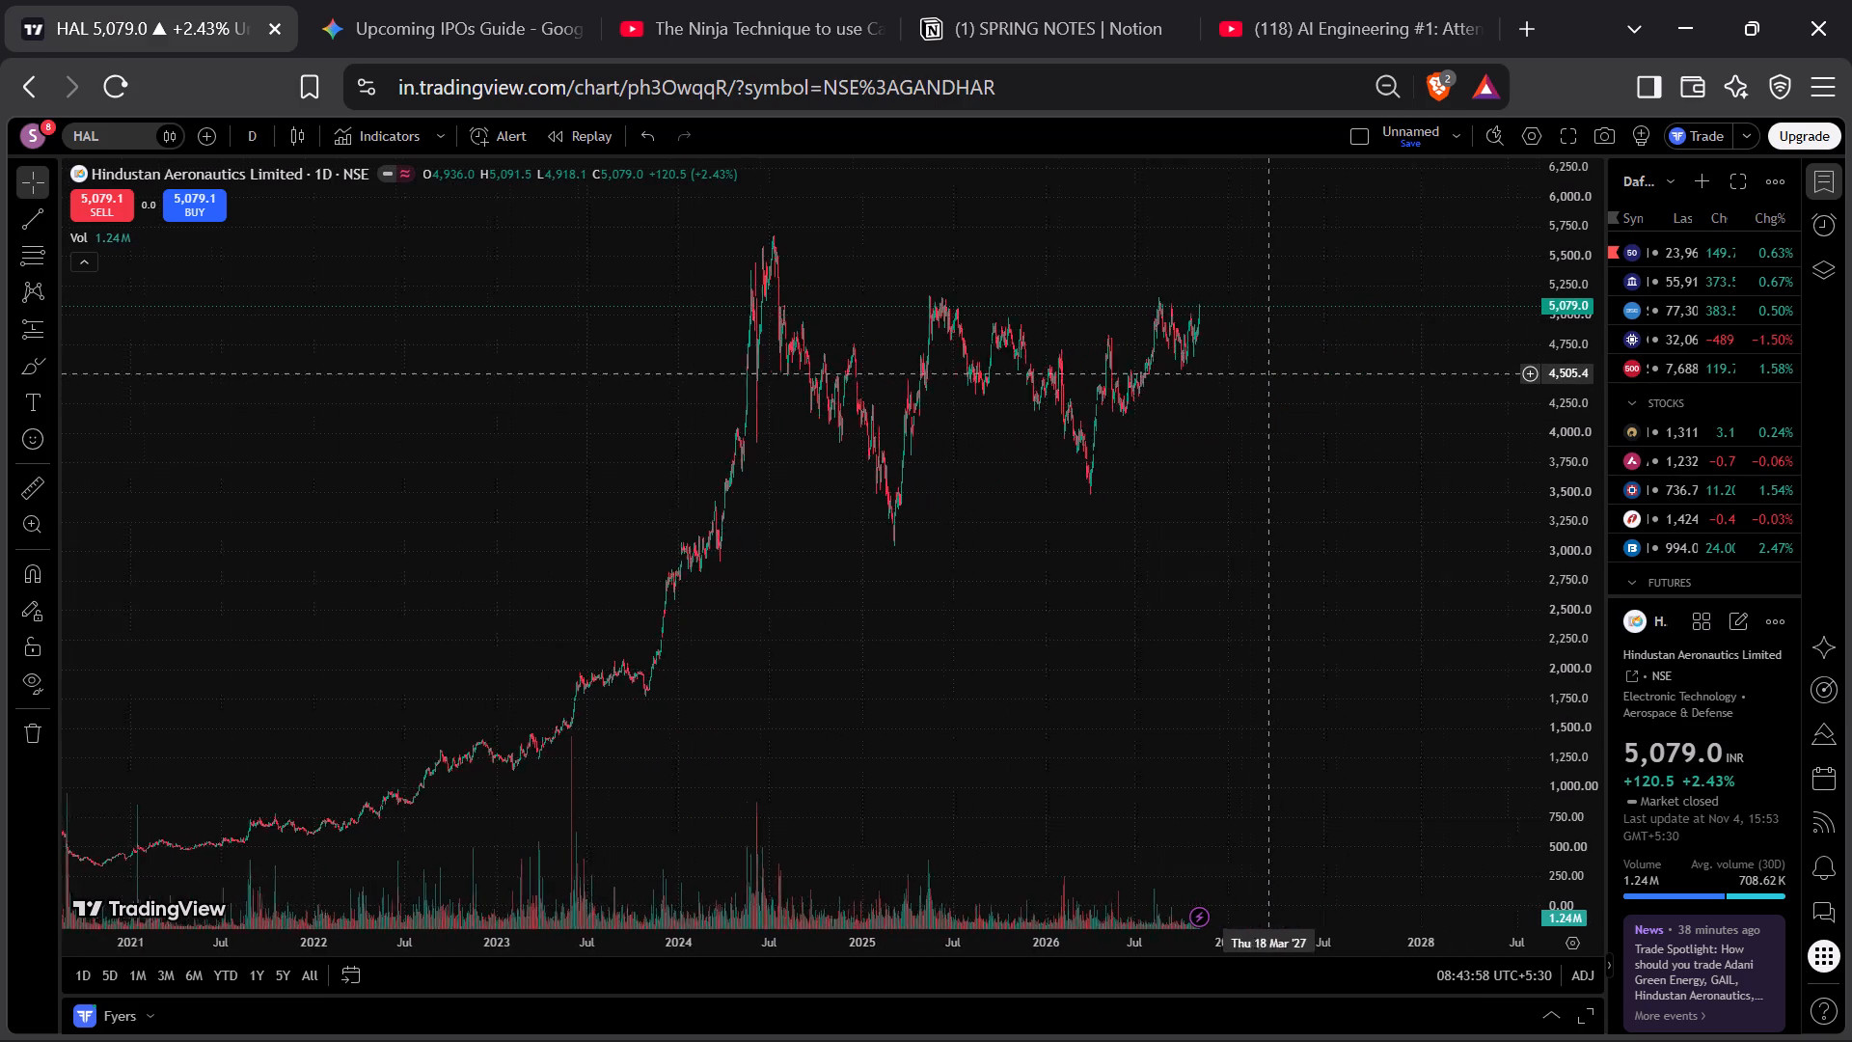
pyautogui.hscroll(-1, 1268, 374)
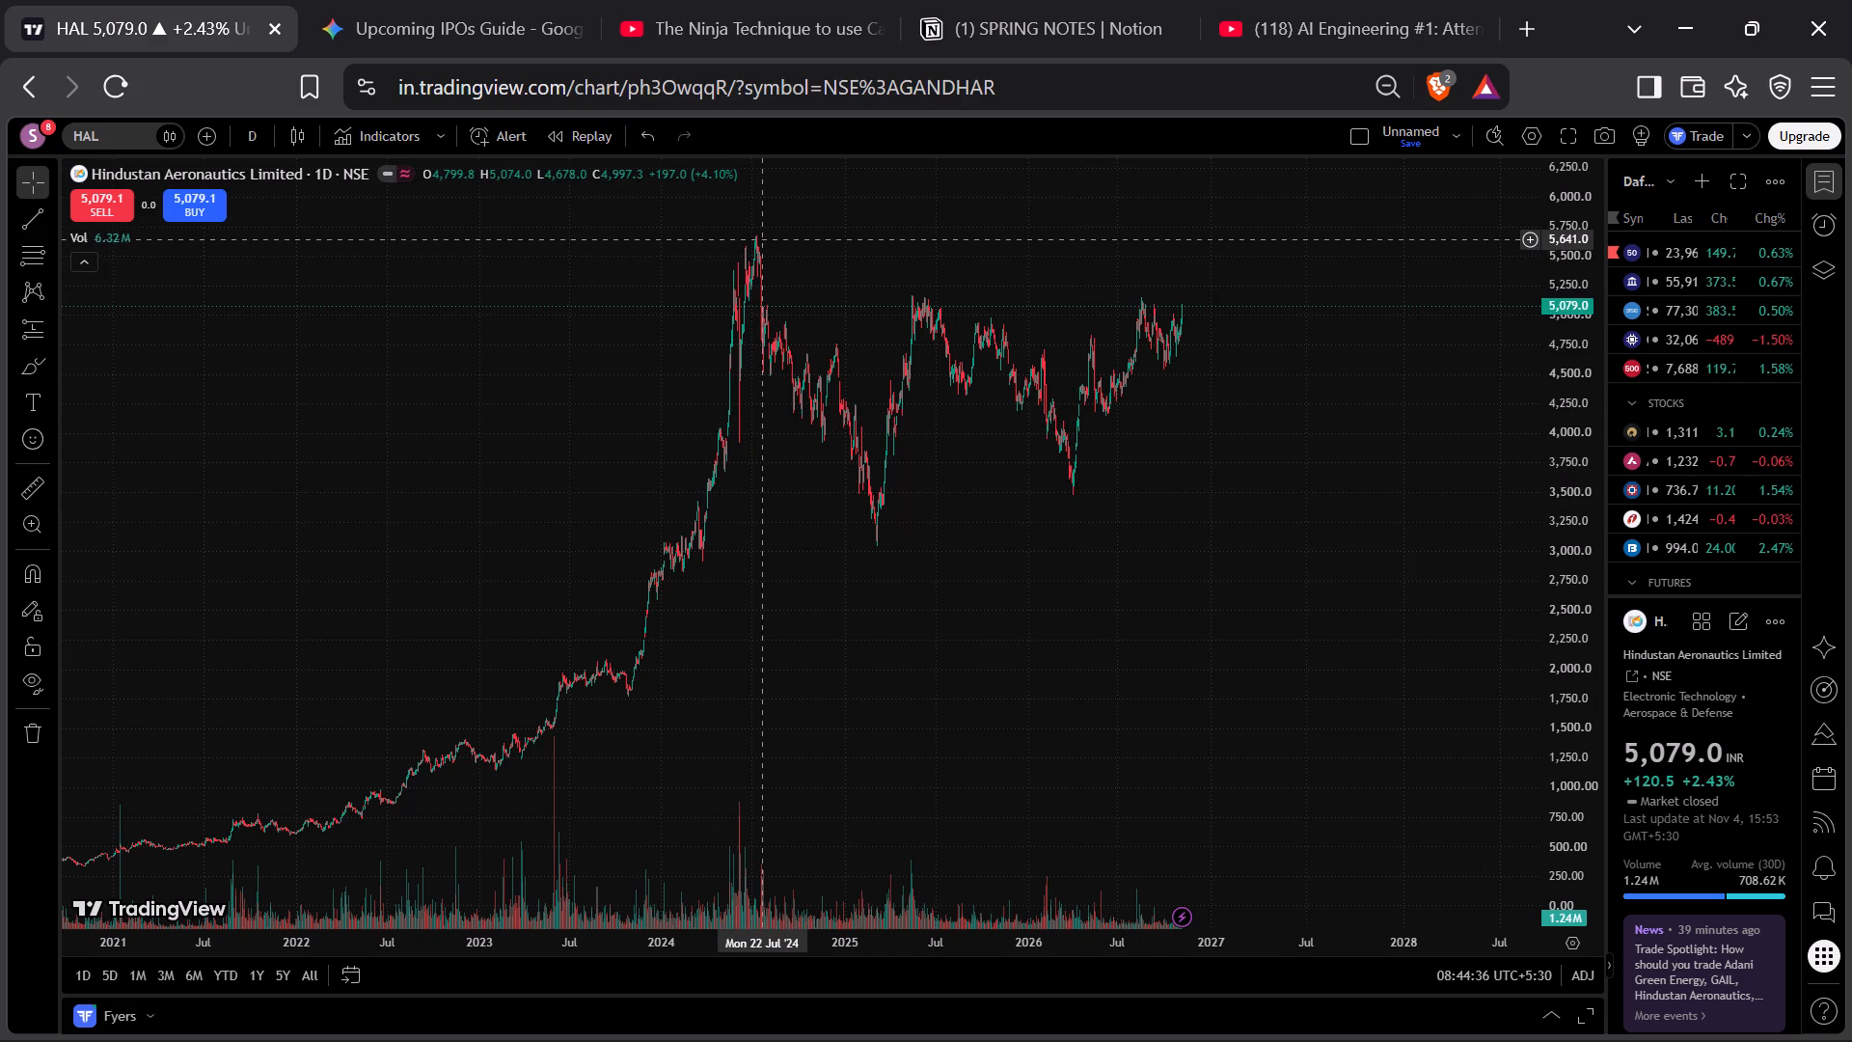
pyautogui.hscroll(4, 468, 488)
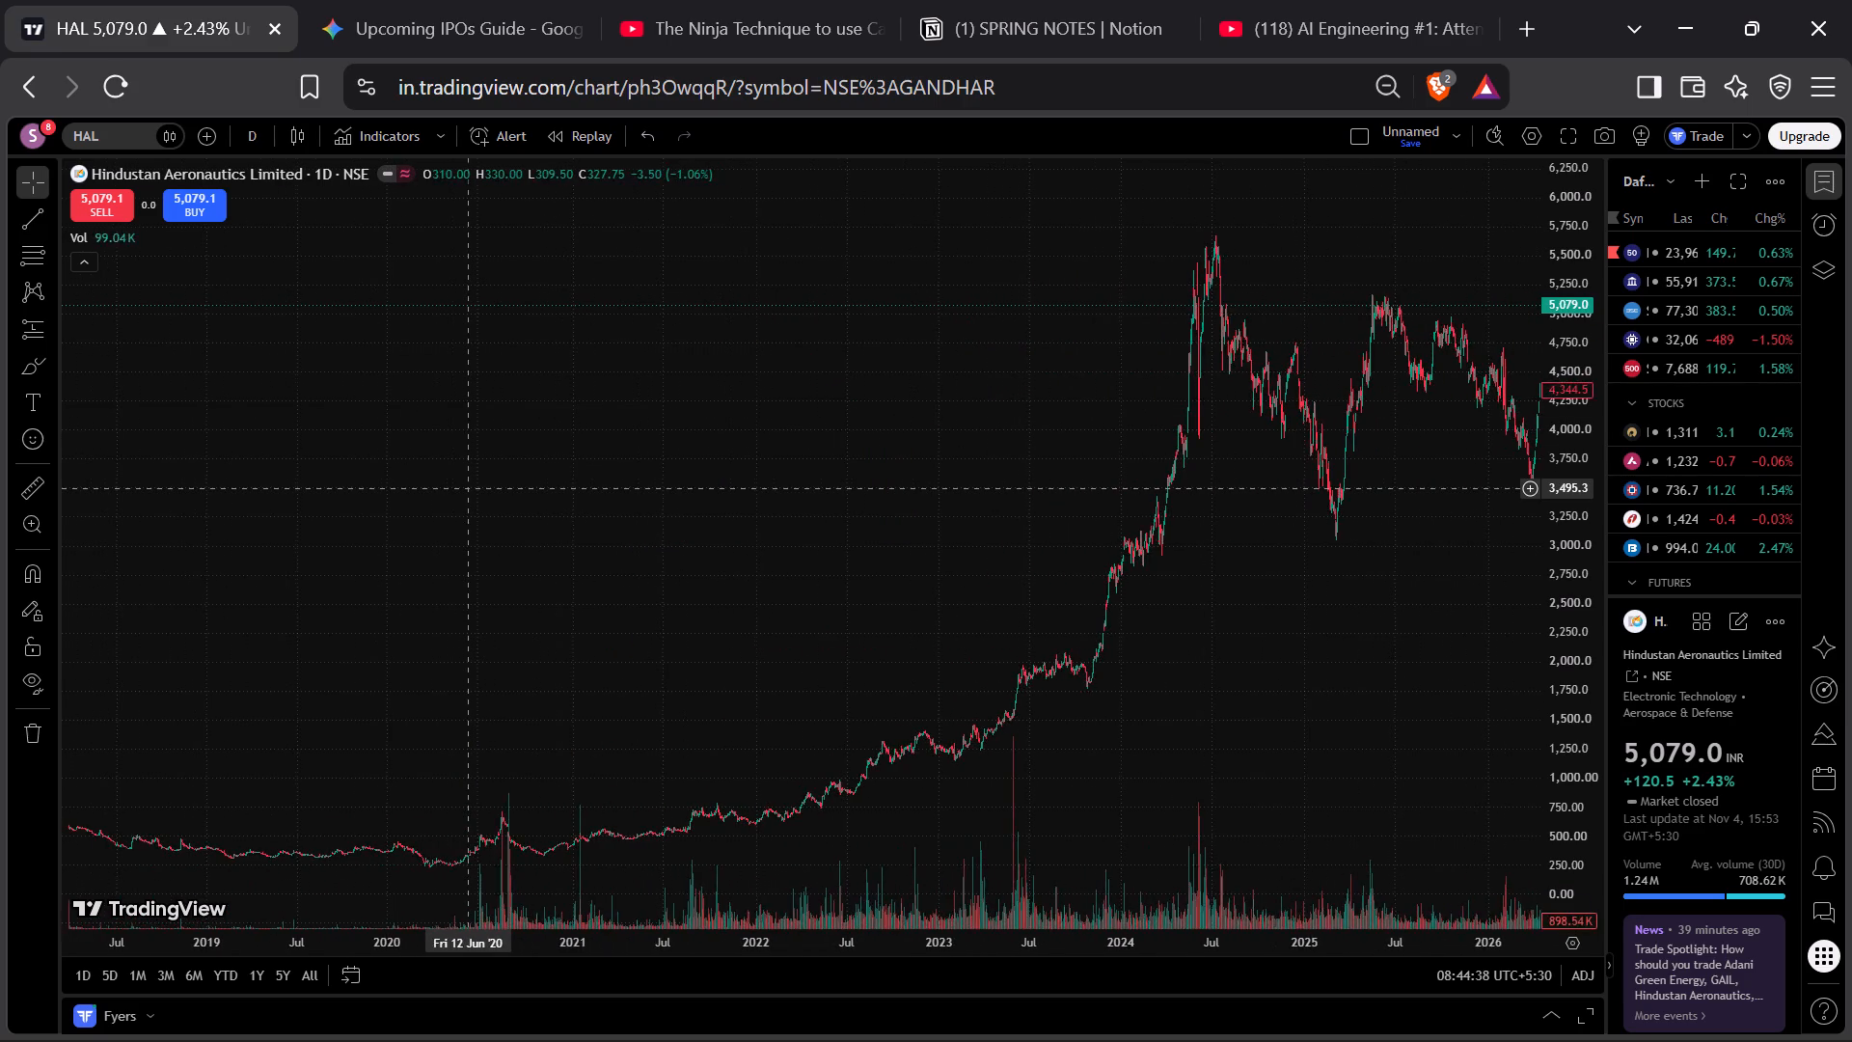
pyautogui.hscroll(-2, 468, 488)
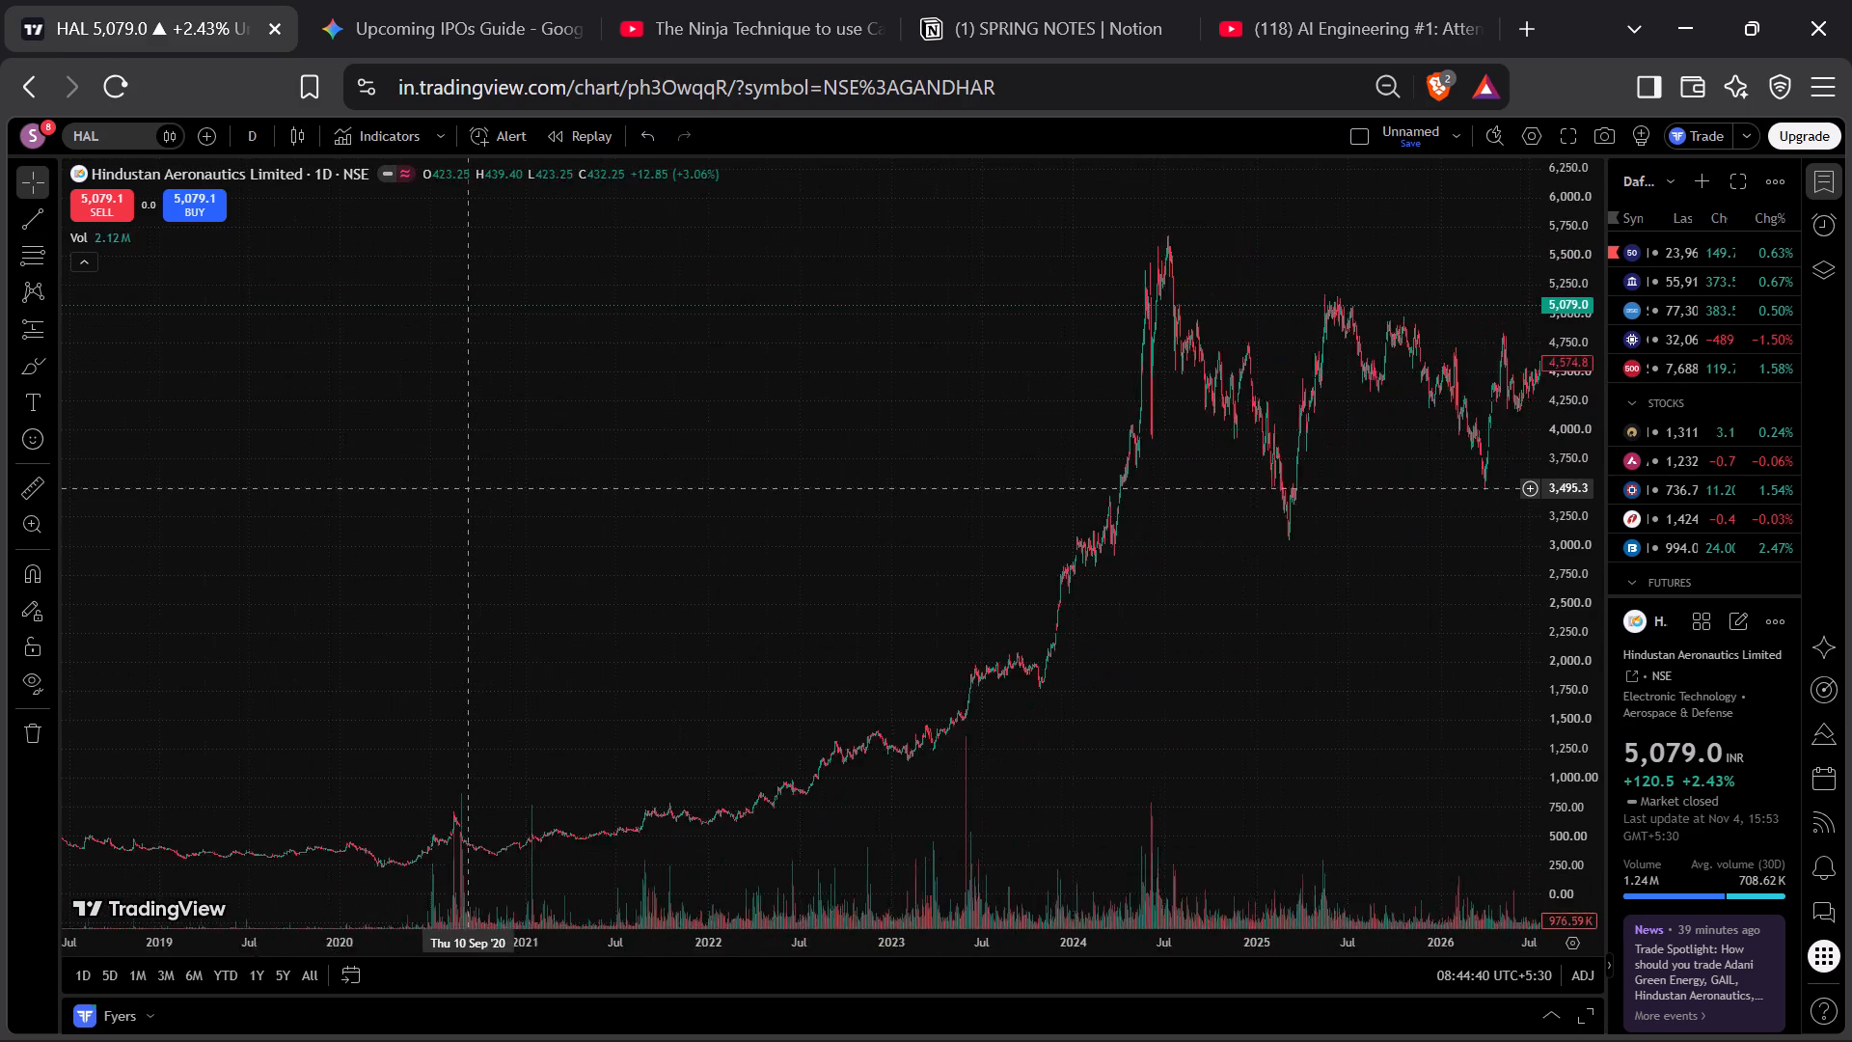
pyautogui.hscroll(-2, 468, 488)
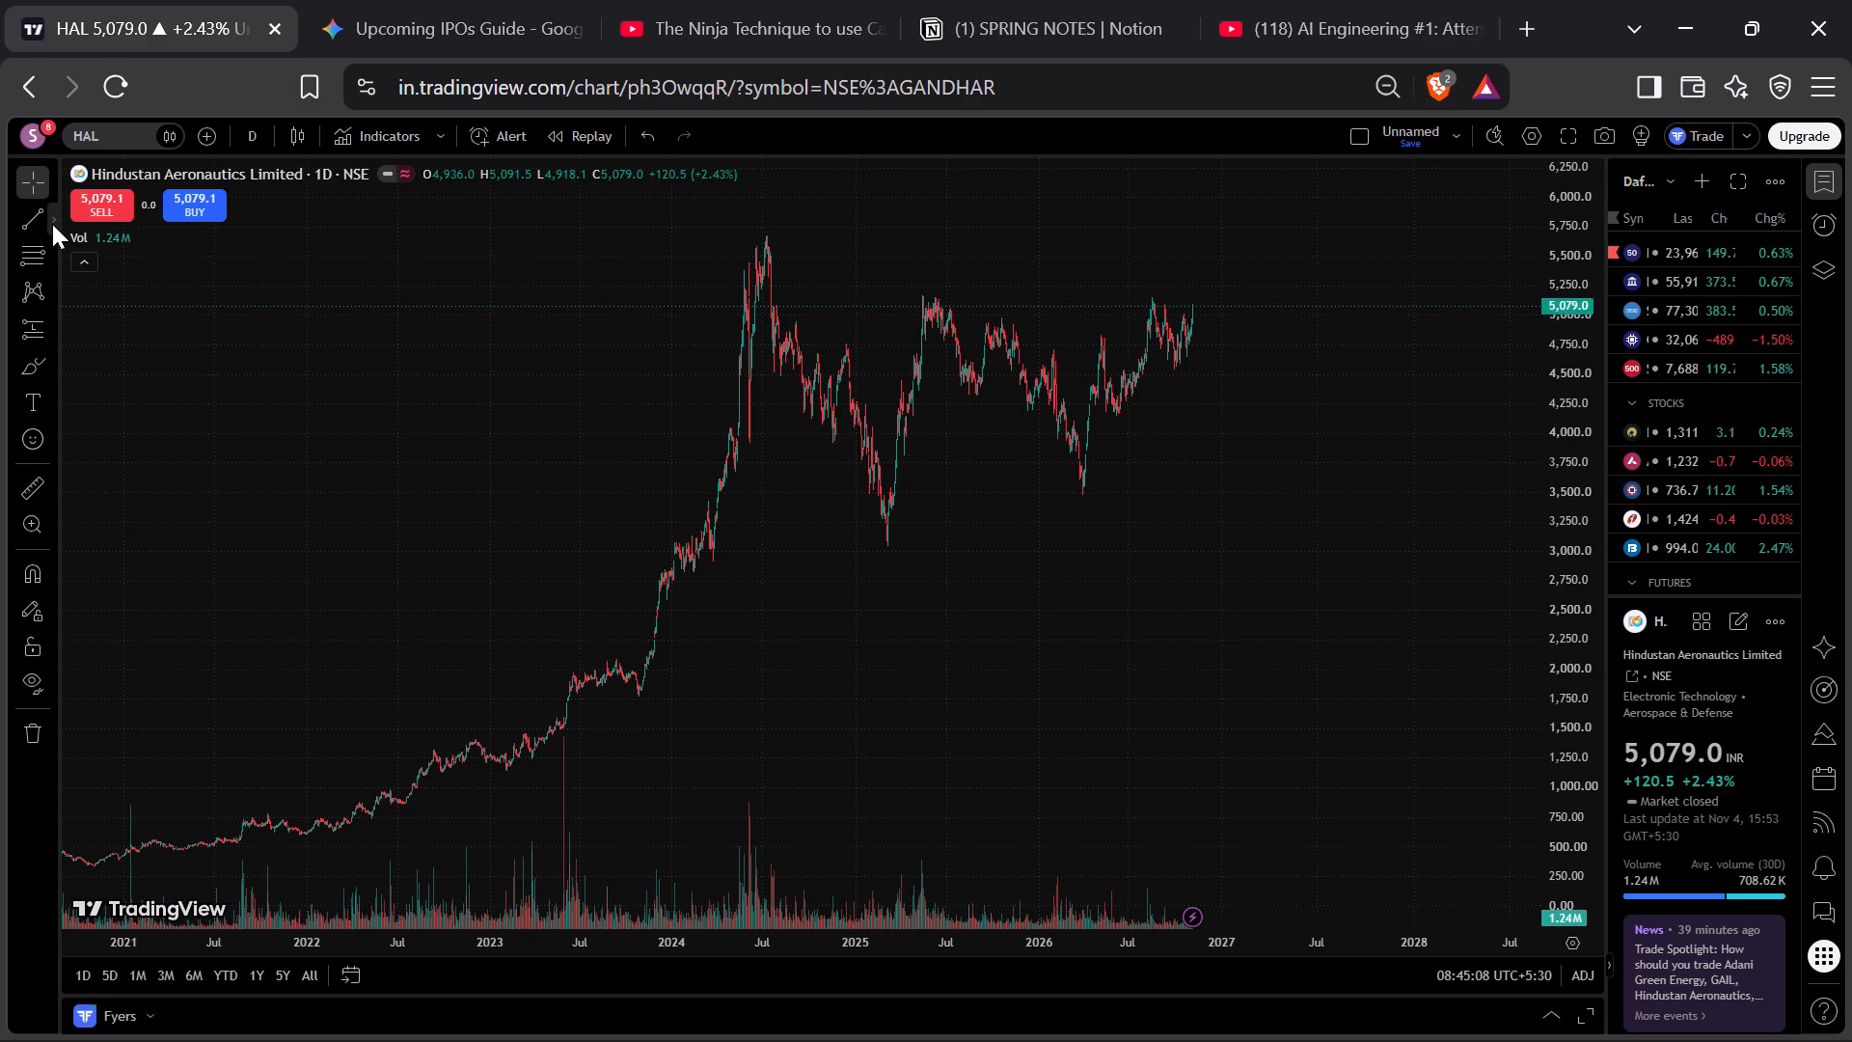
# Draw a horizontal ray on the HAL chart at about 5,093.5, starting from 15 April 2024.
pyautogui.click(52, 224)
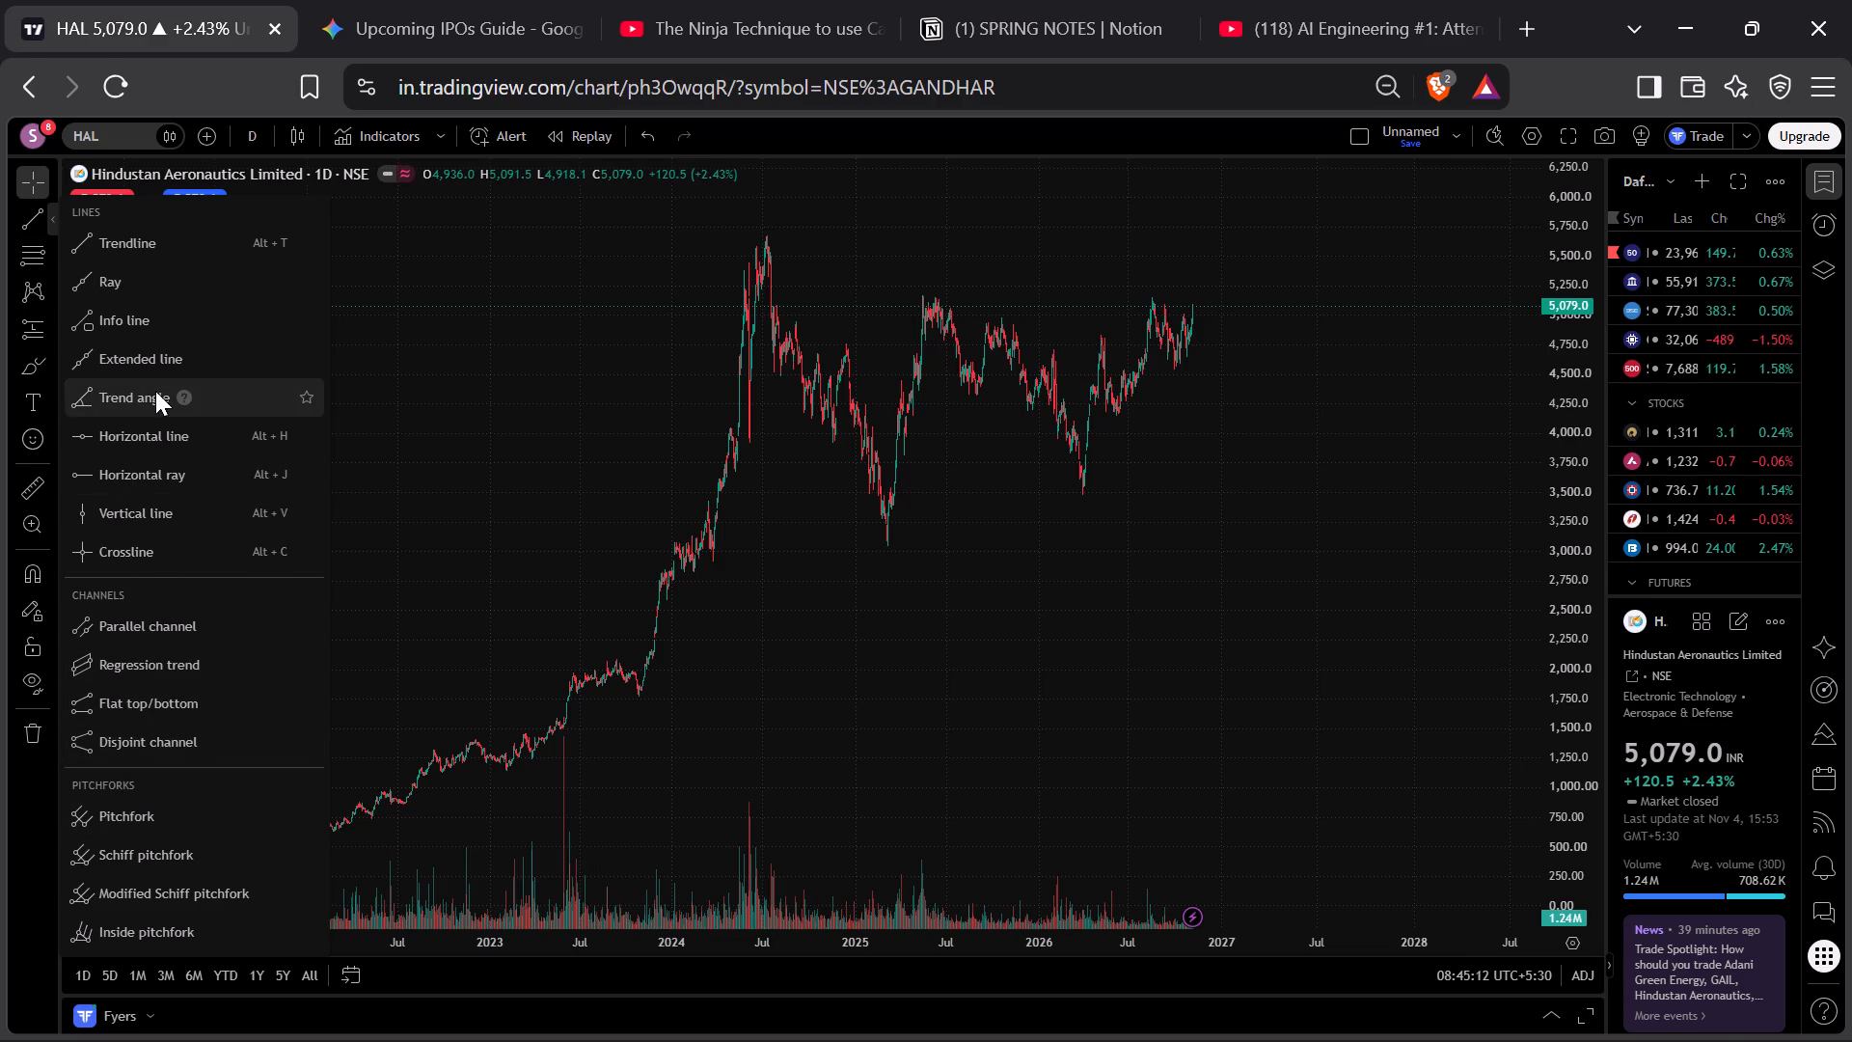
pyautogui.click(126, 484)
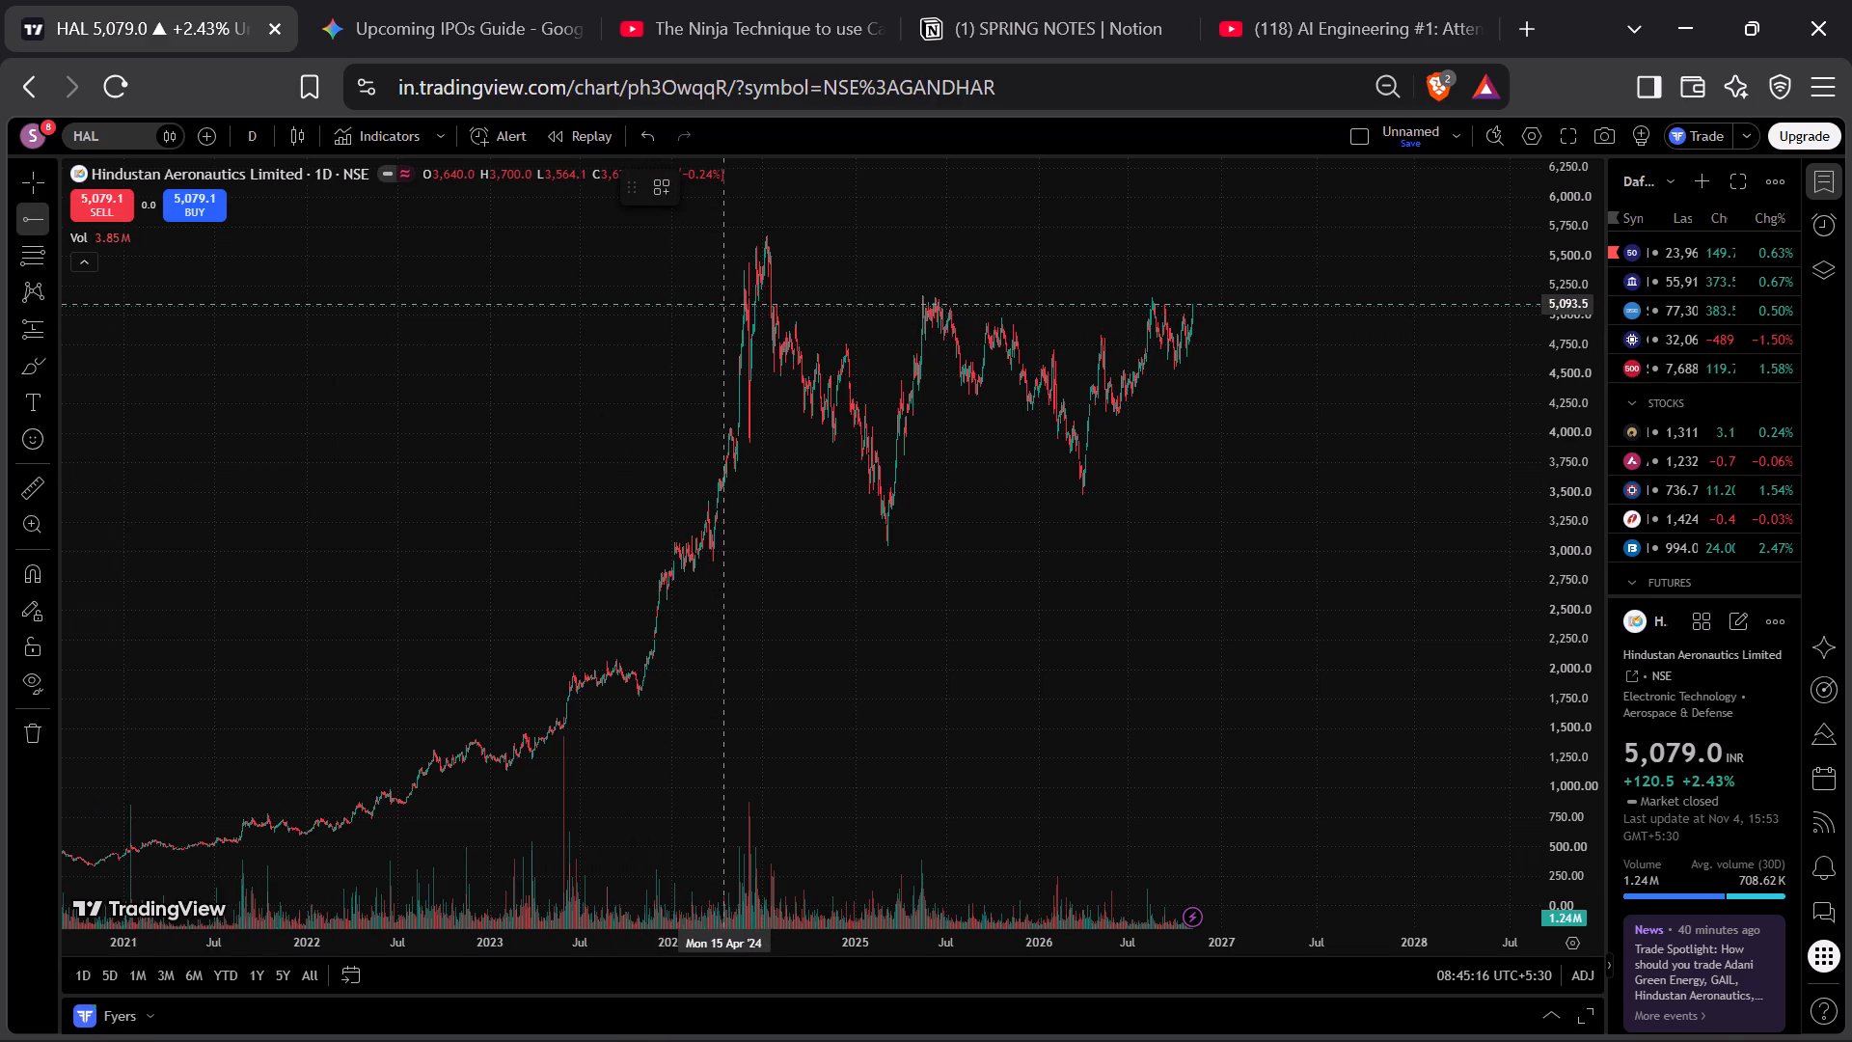
pyautogui.click(723, 304)
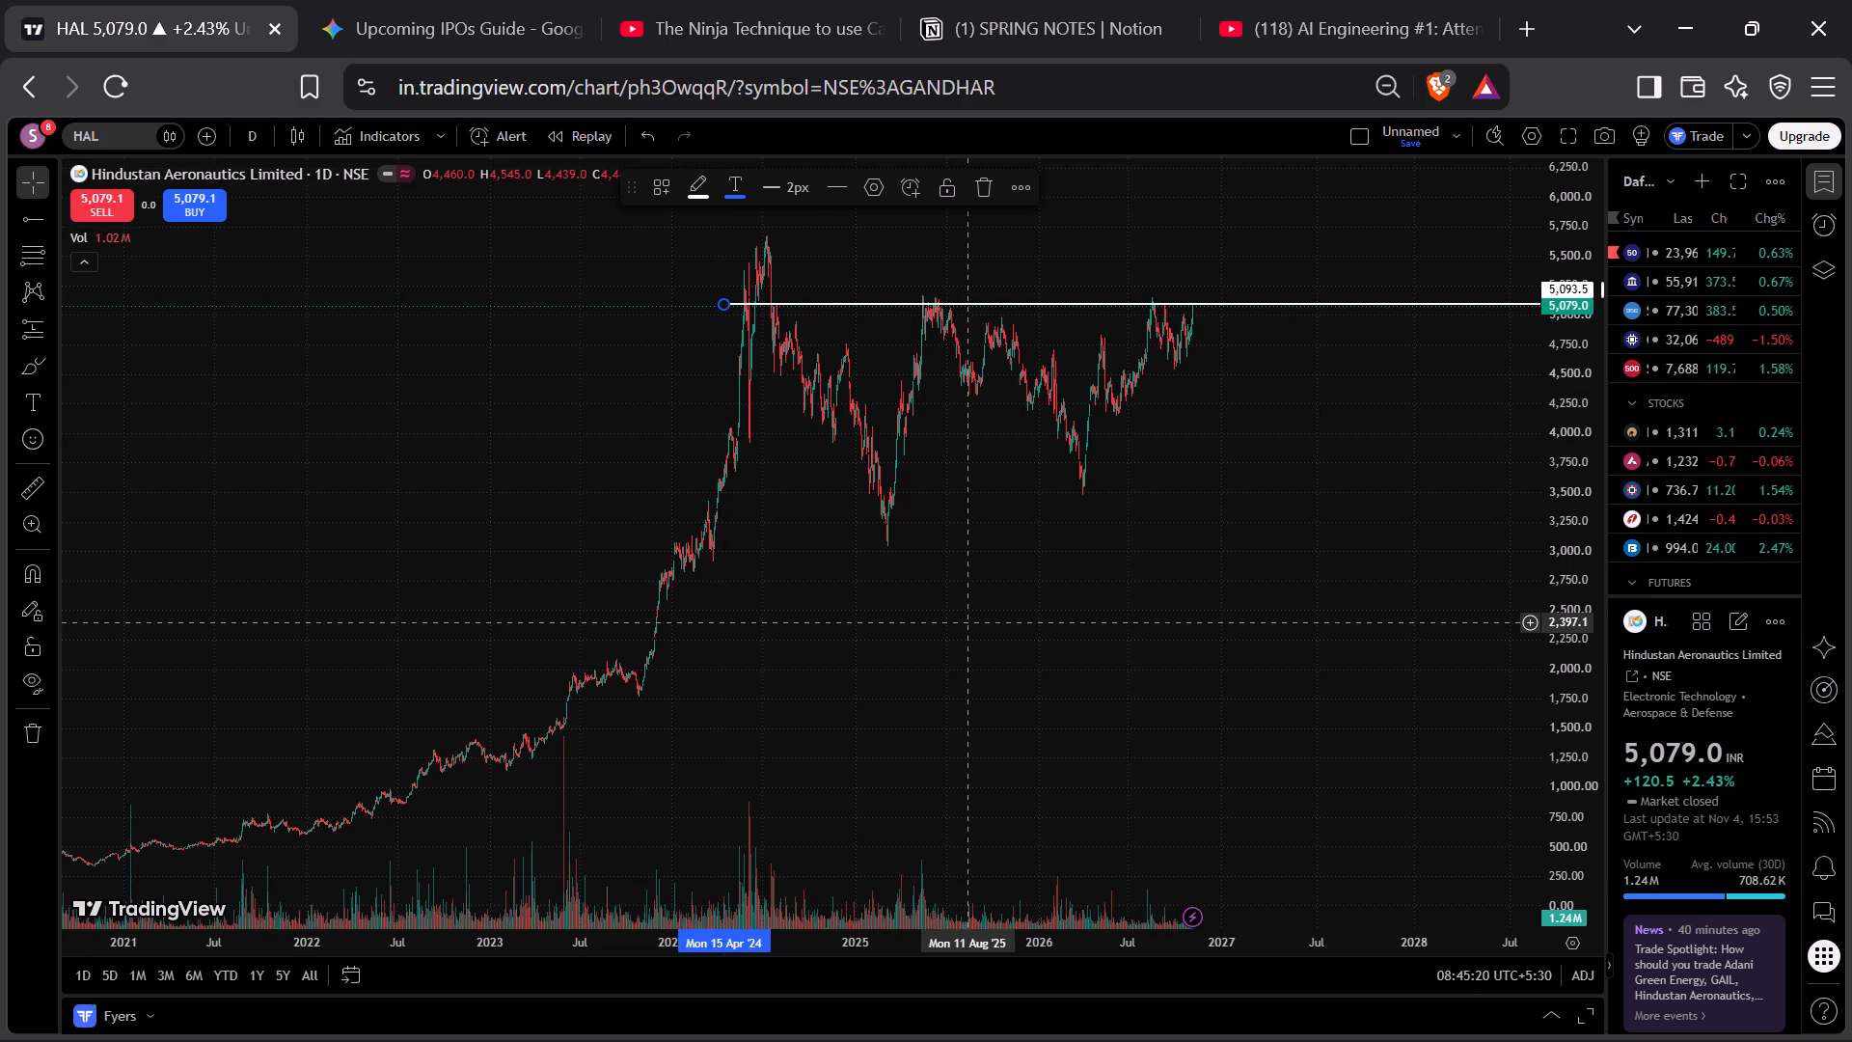
# Examine how HAL's price peaks from 2024 to 2026 line up with the horizontal ray.
pyautogui.hscroll(-6, 967, 622)
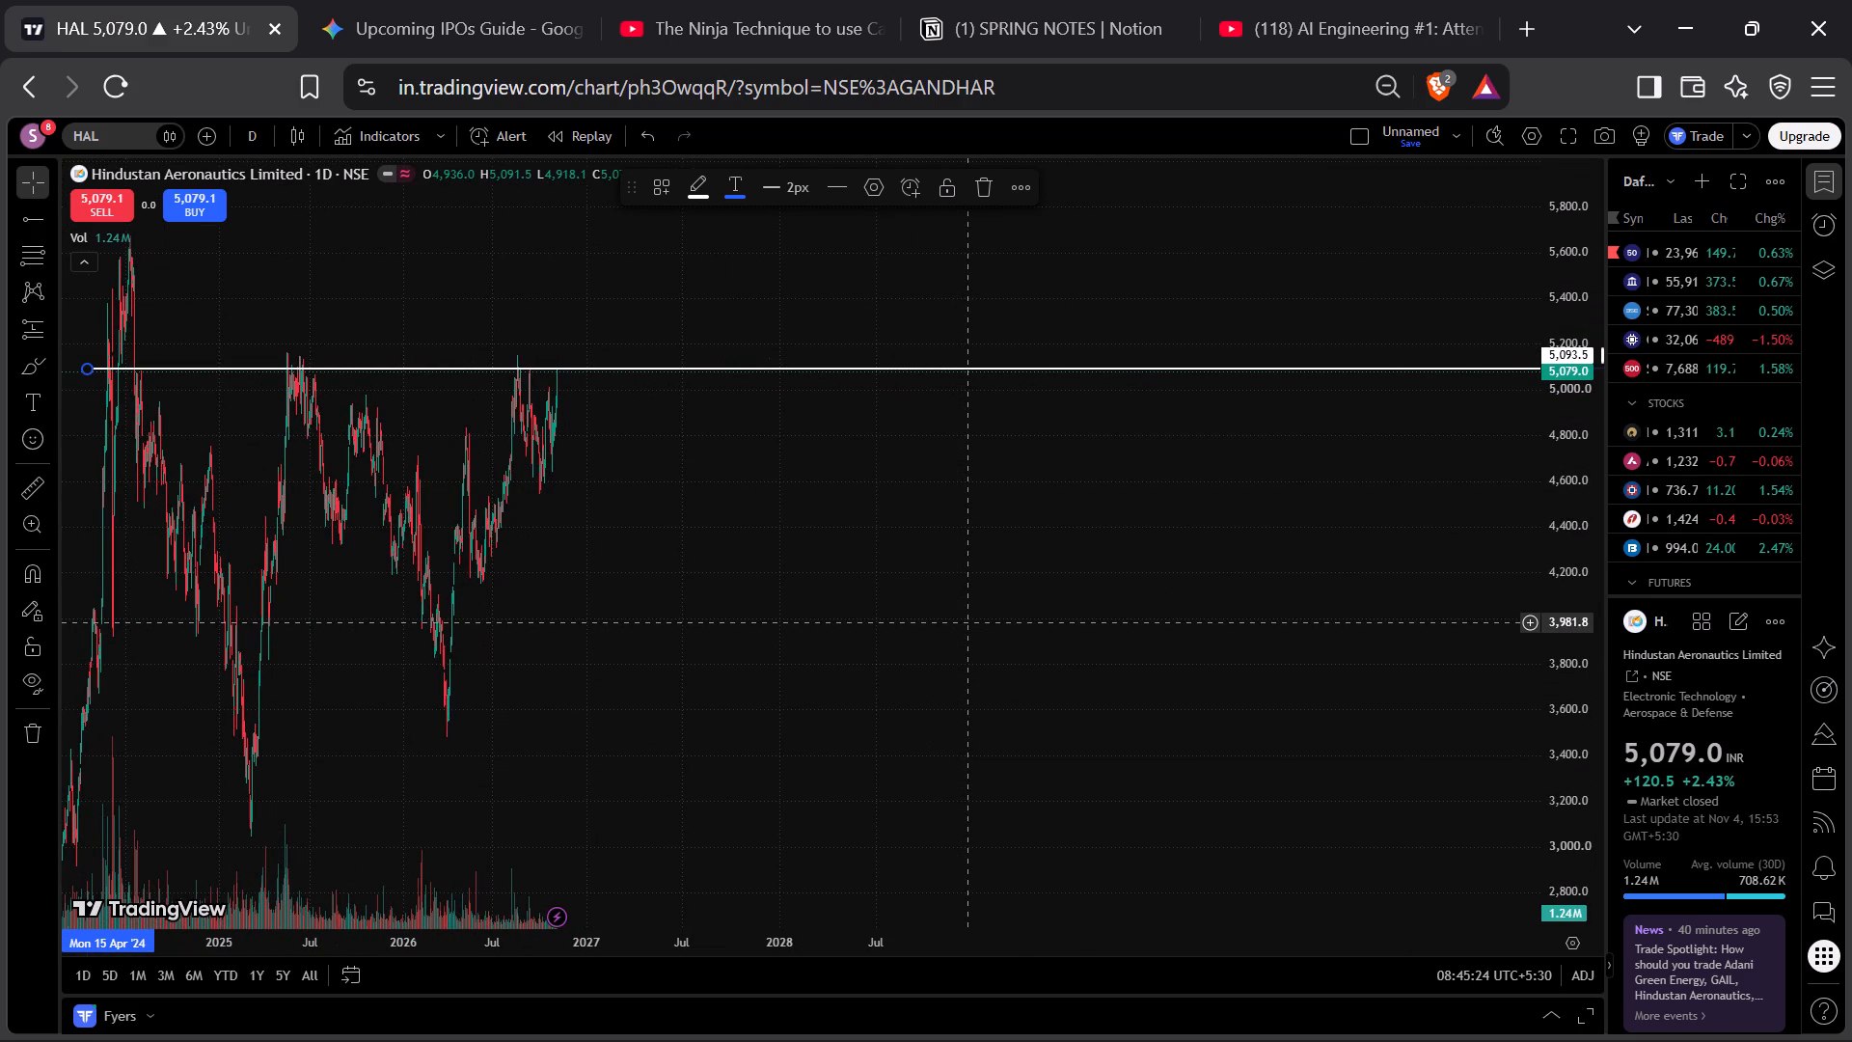
pyautogui.hscroll(1, 967, 622)
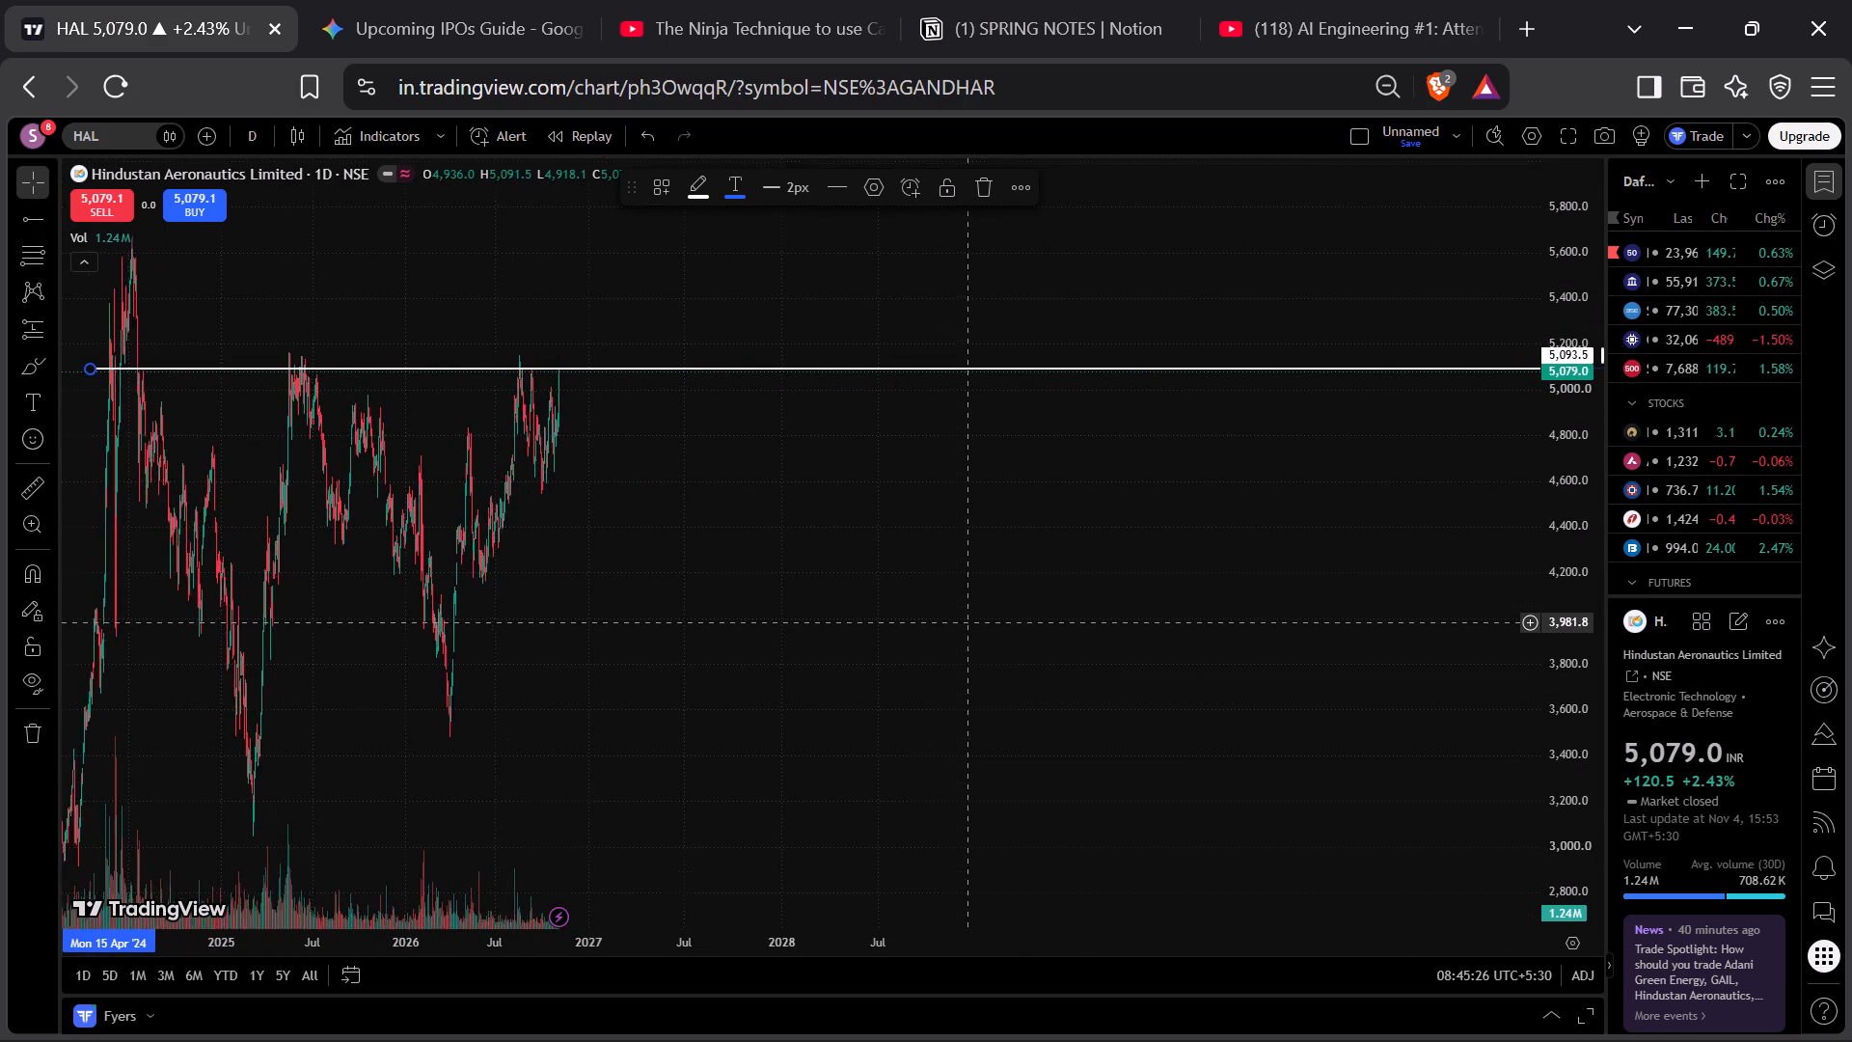
pyautogui.hscroll(1, 967, 622)
pyautogui.hscroll(-1, 967, 622)
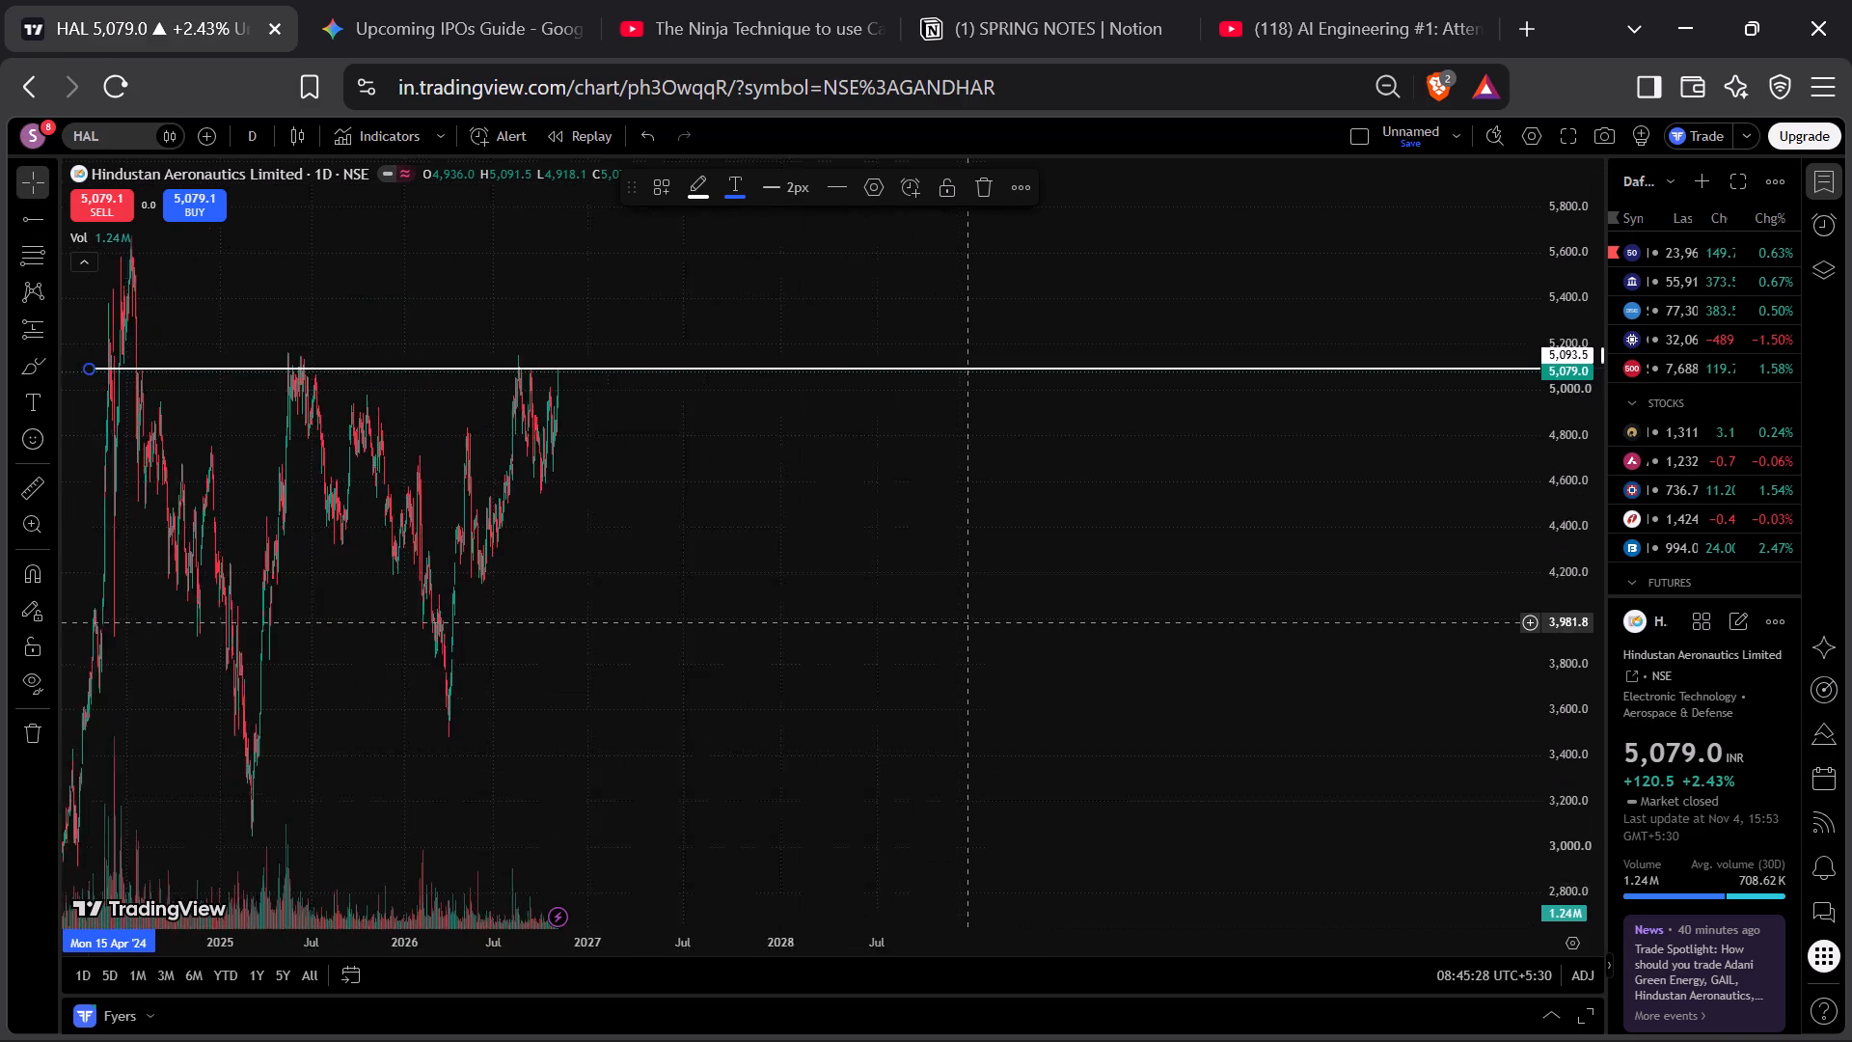
pyautogui.hscroll(-1, 967, 622)
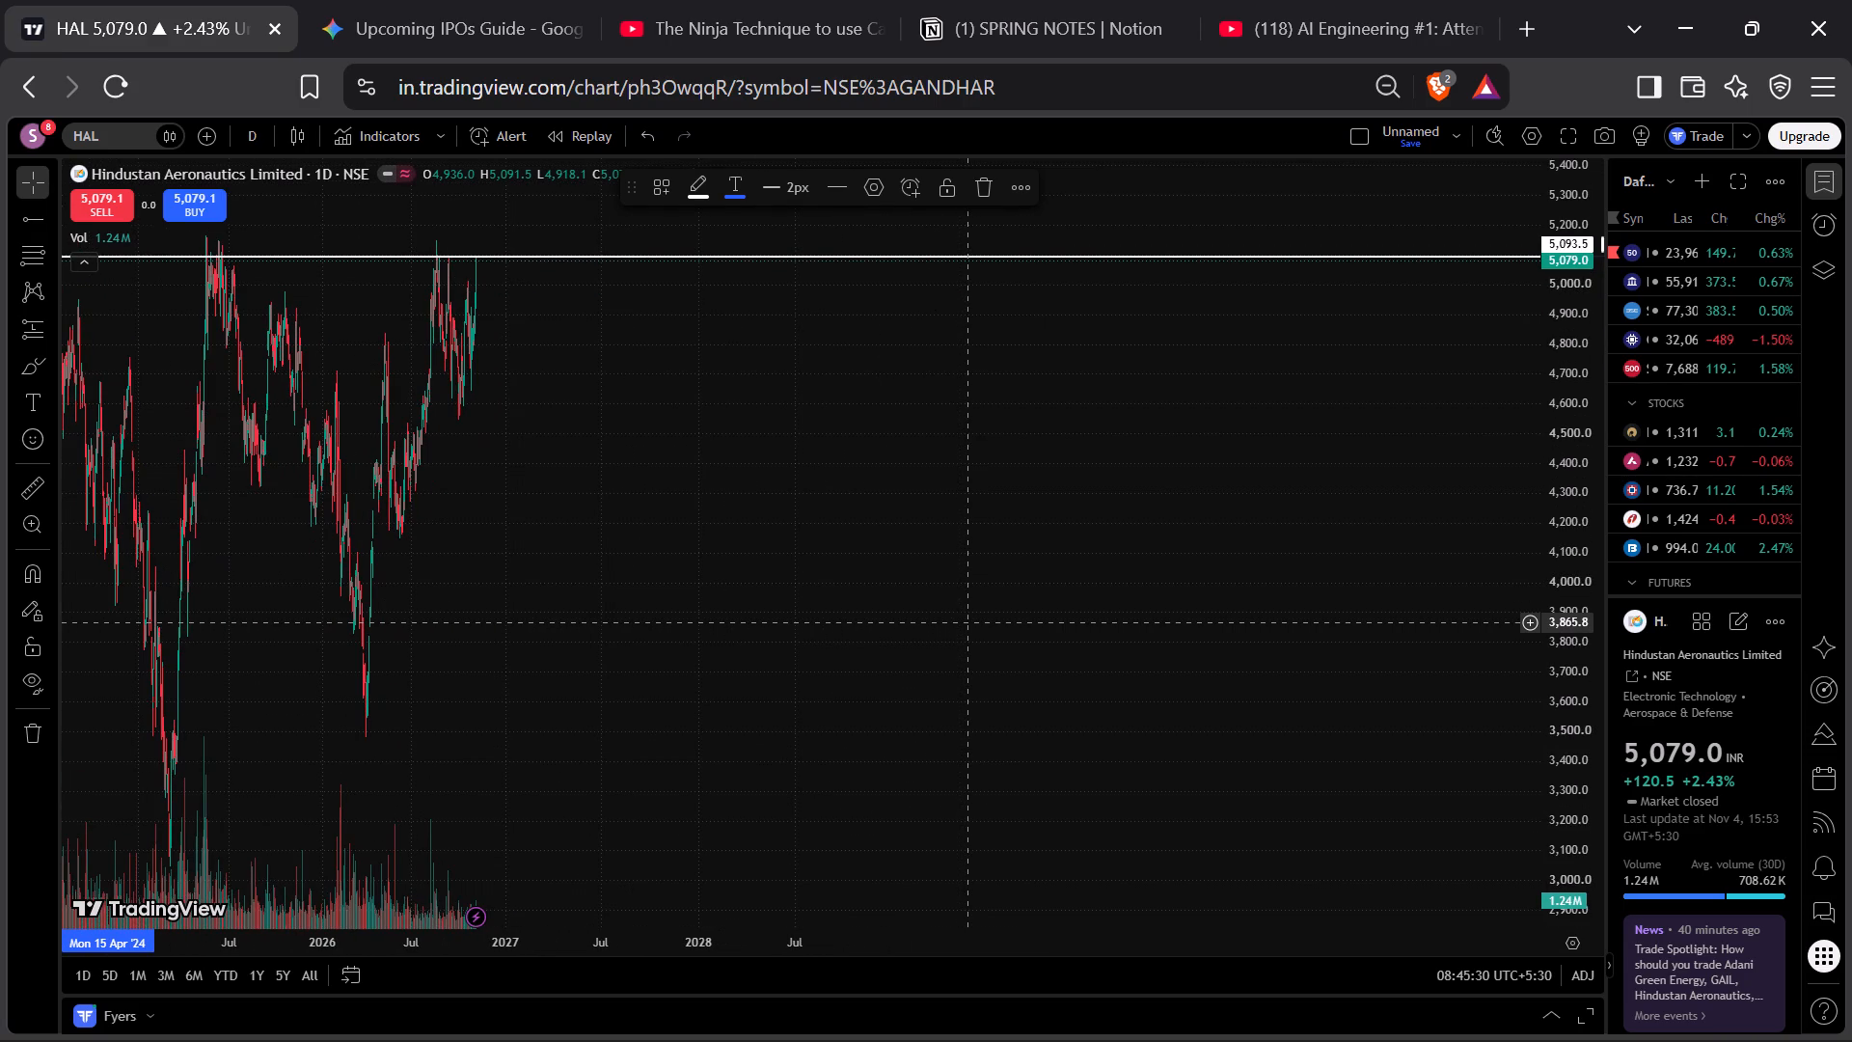
pyautogui.hscroll(1, 967, 622)
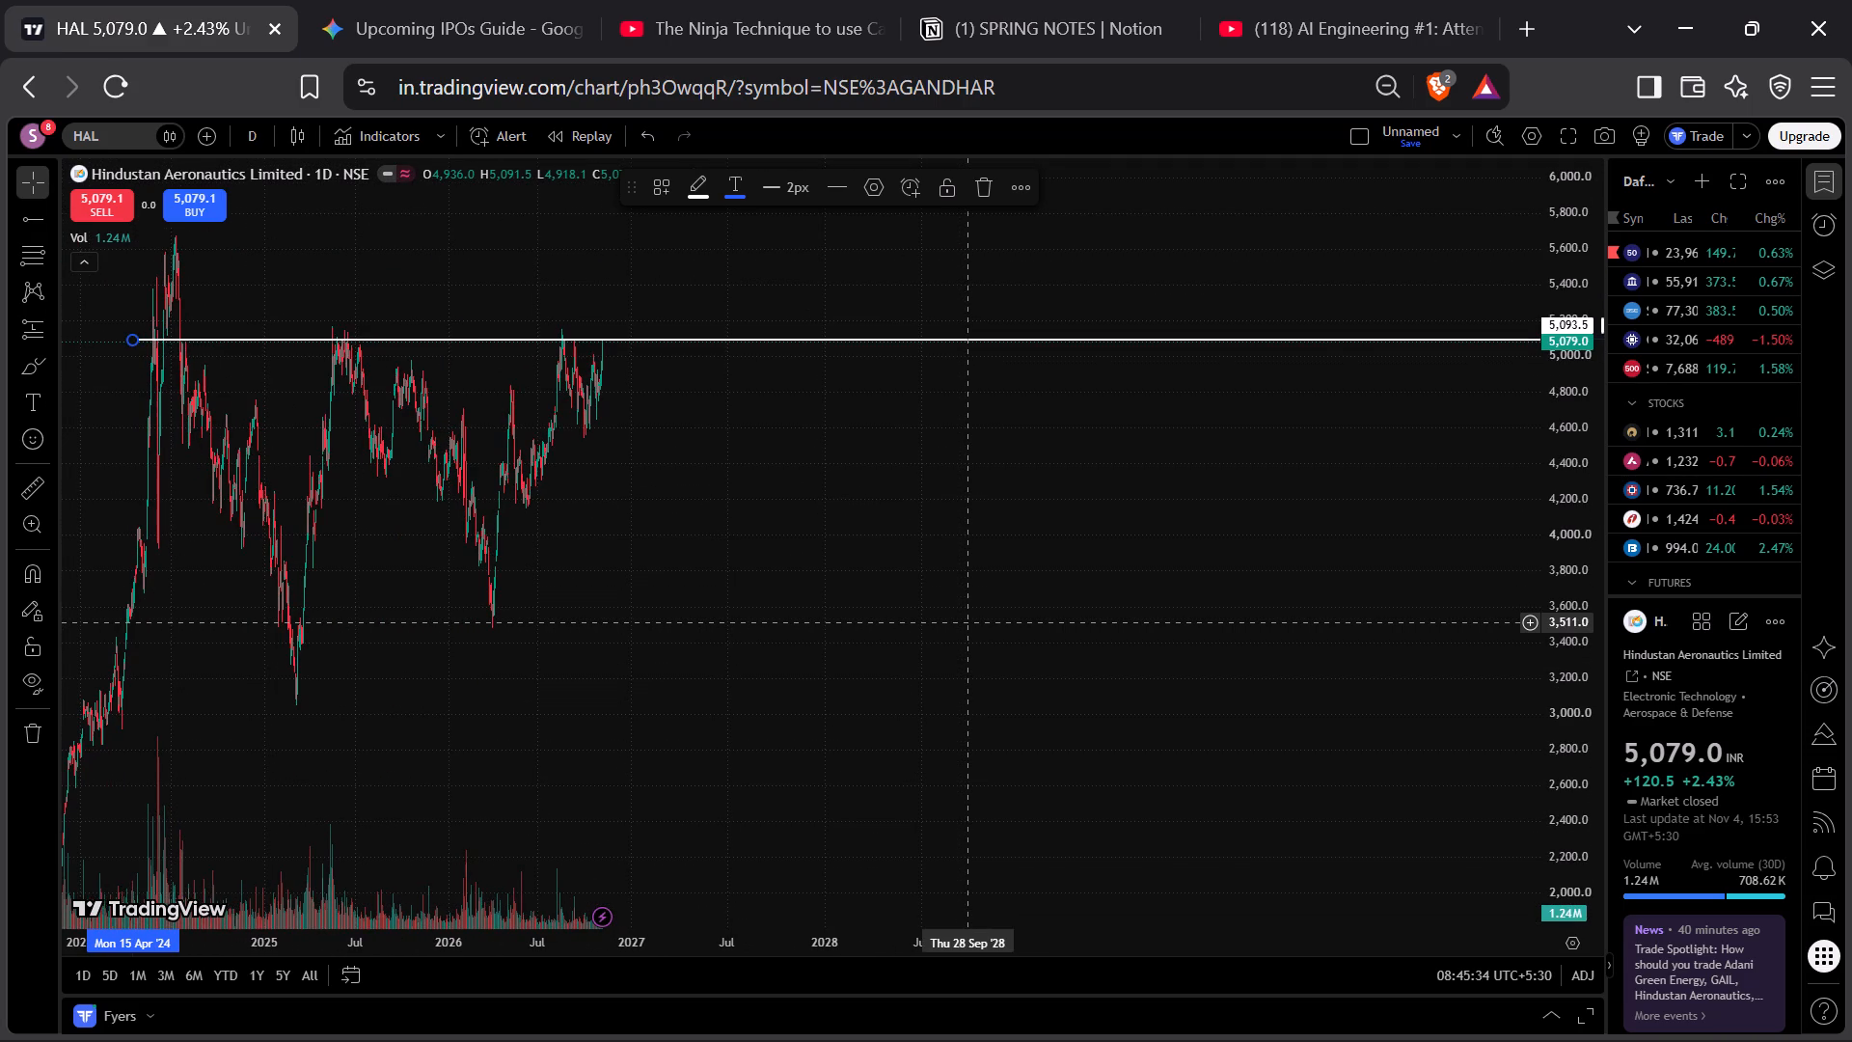
pyautogui.hscroll(2, 967, 622)
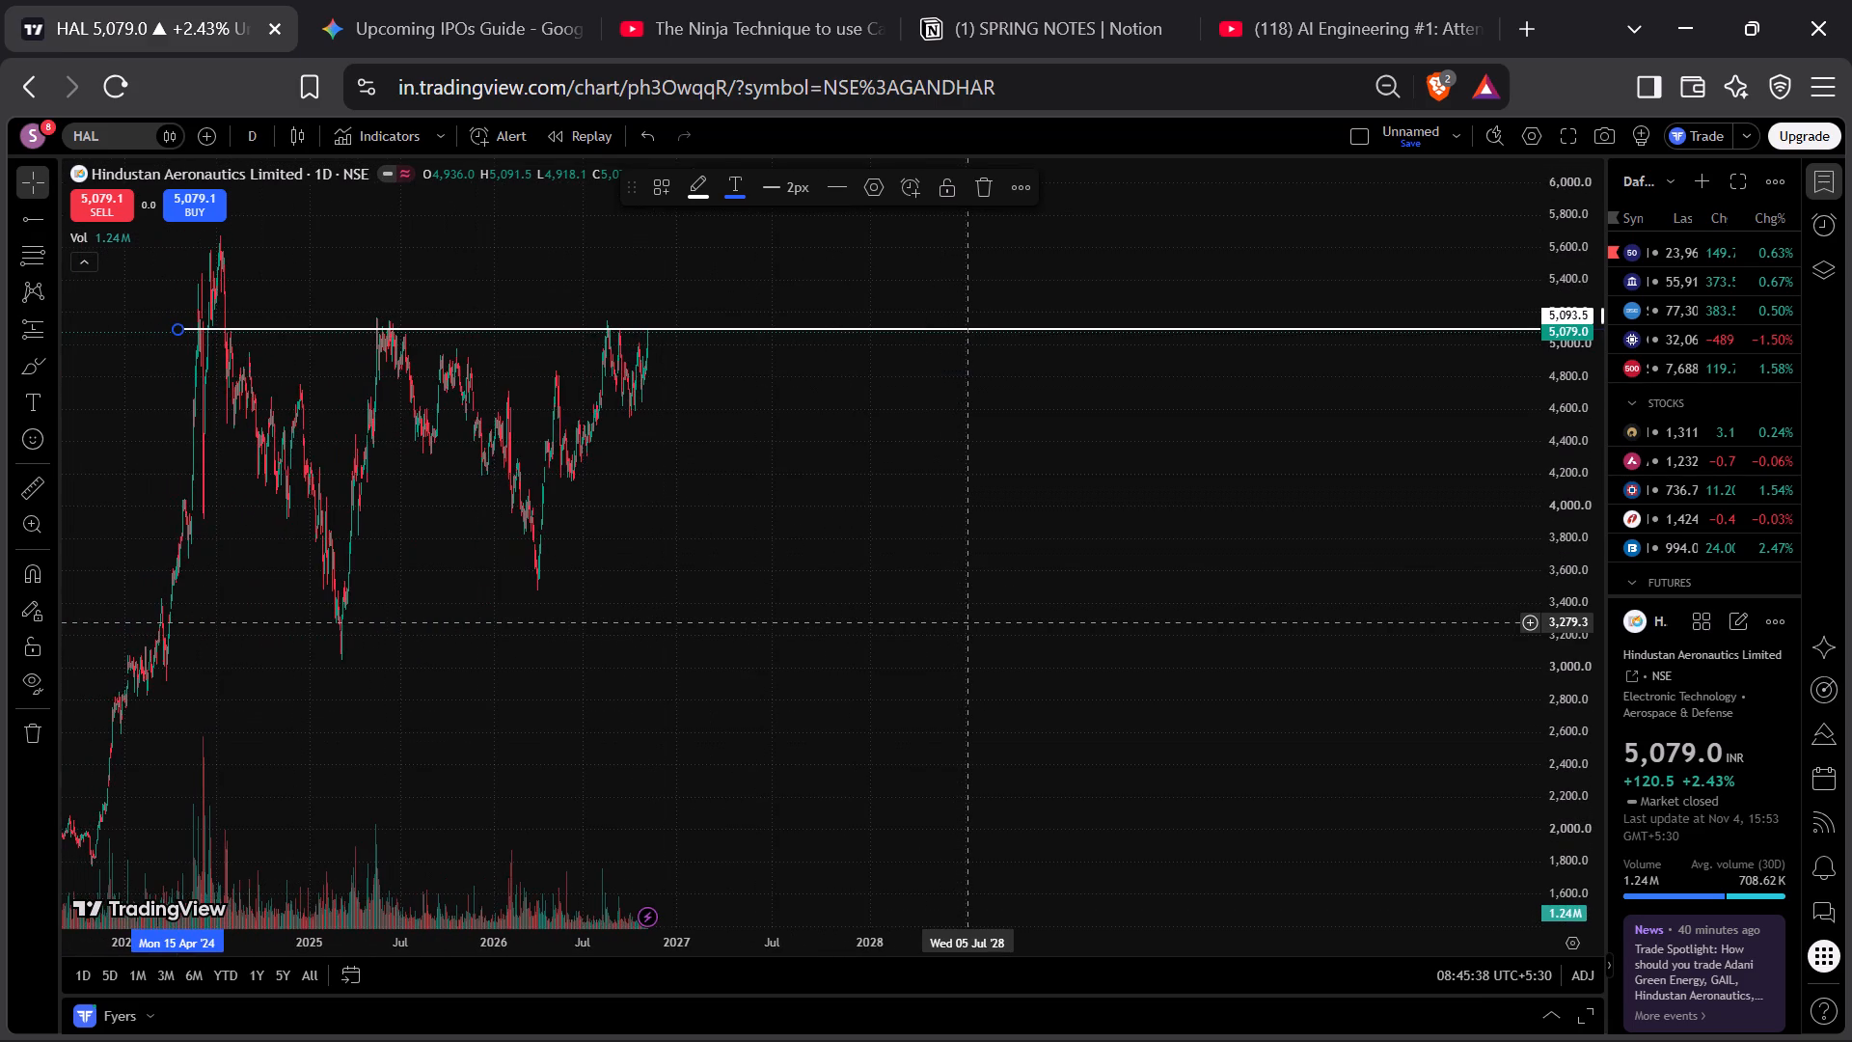
pyautogui.hscroll(4, 967, 622)
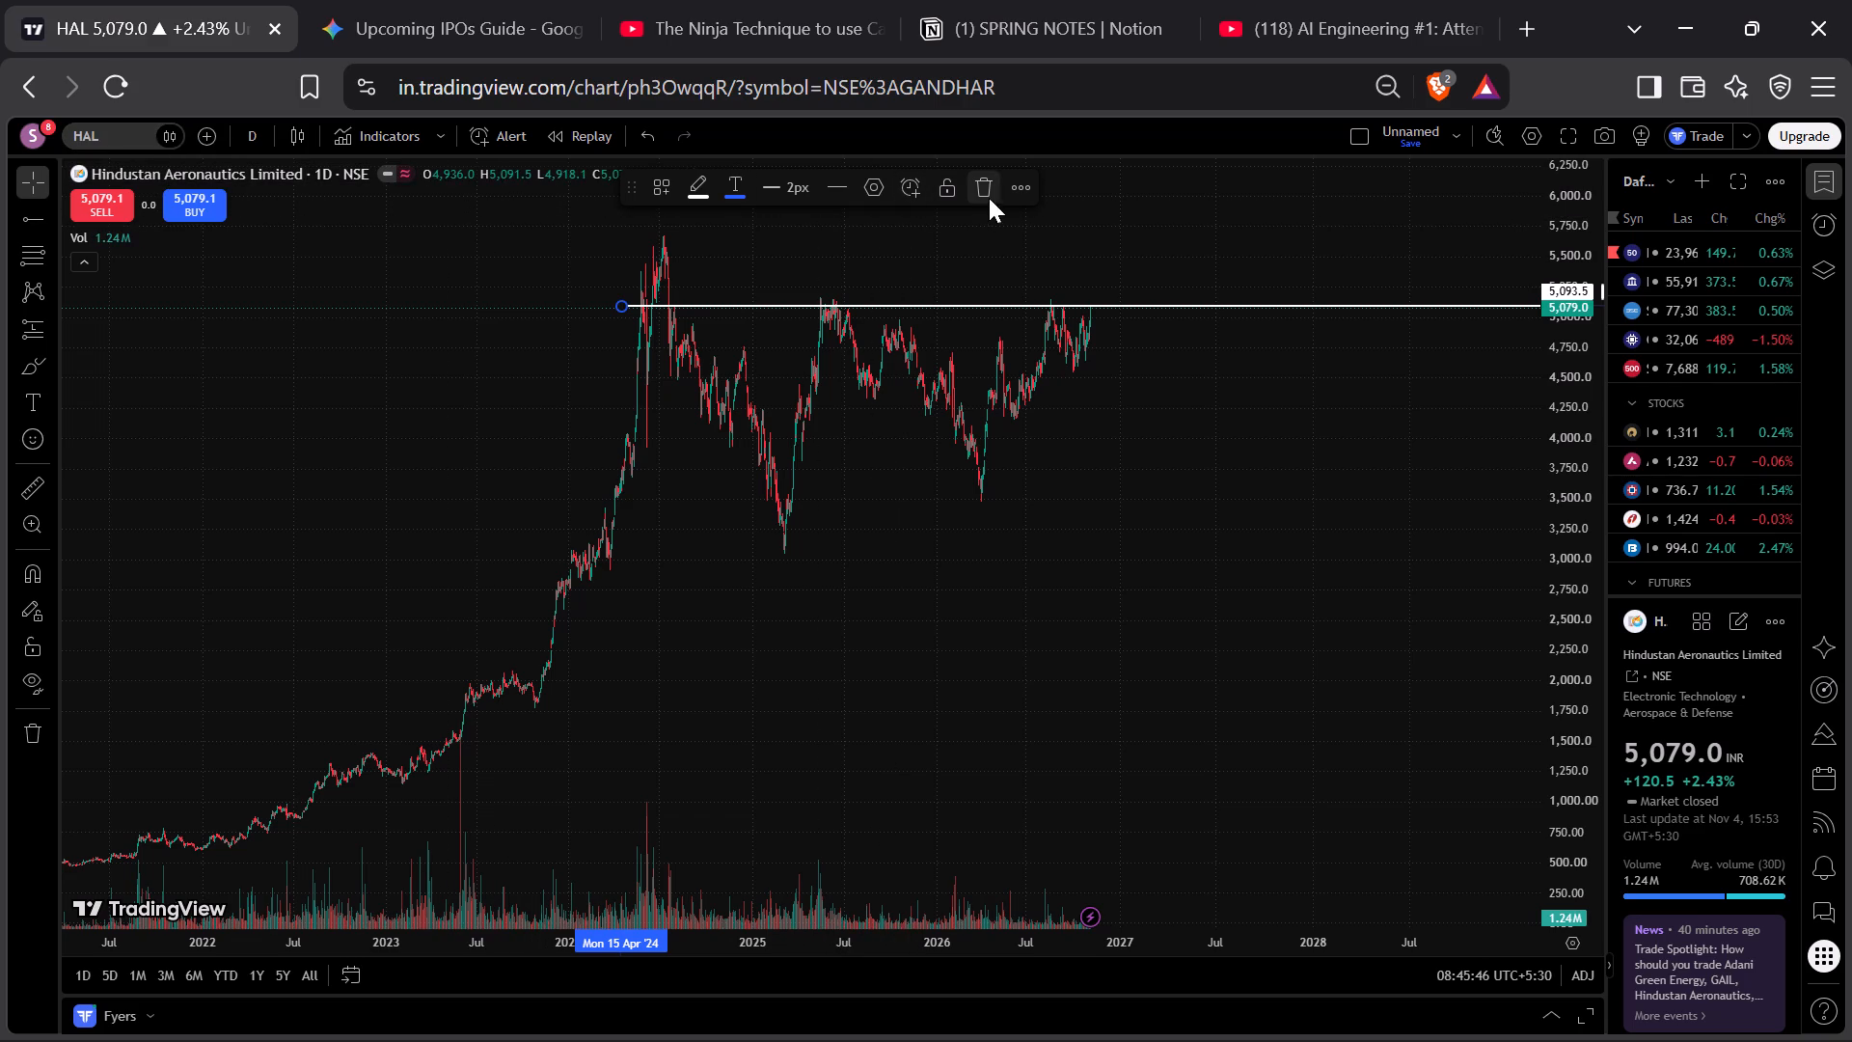
pyautogui.click(1021, 190)
pyautogui.click(1021, 190)
# Search the symbols for ULTRATECH and load the NSE stock ULTRACEMCO, UltraTech Cement Limited, on the chart.
pyautogui.click(125, 140)
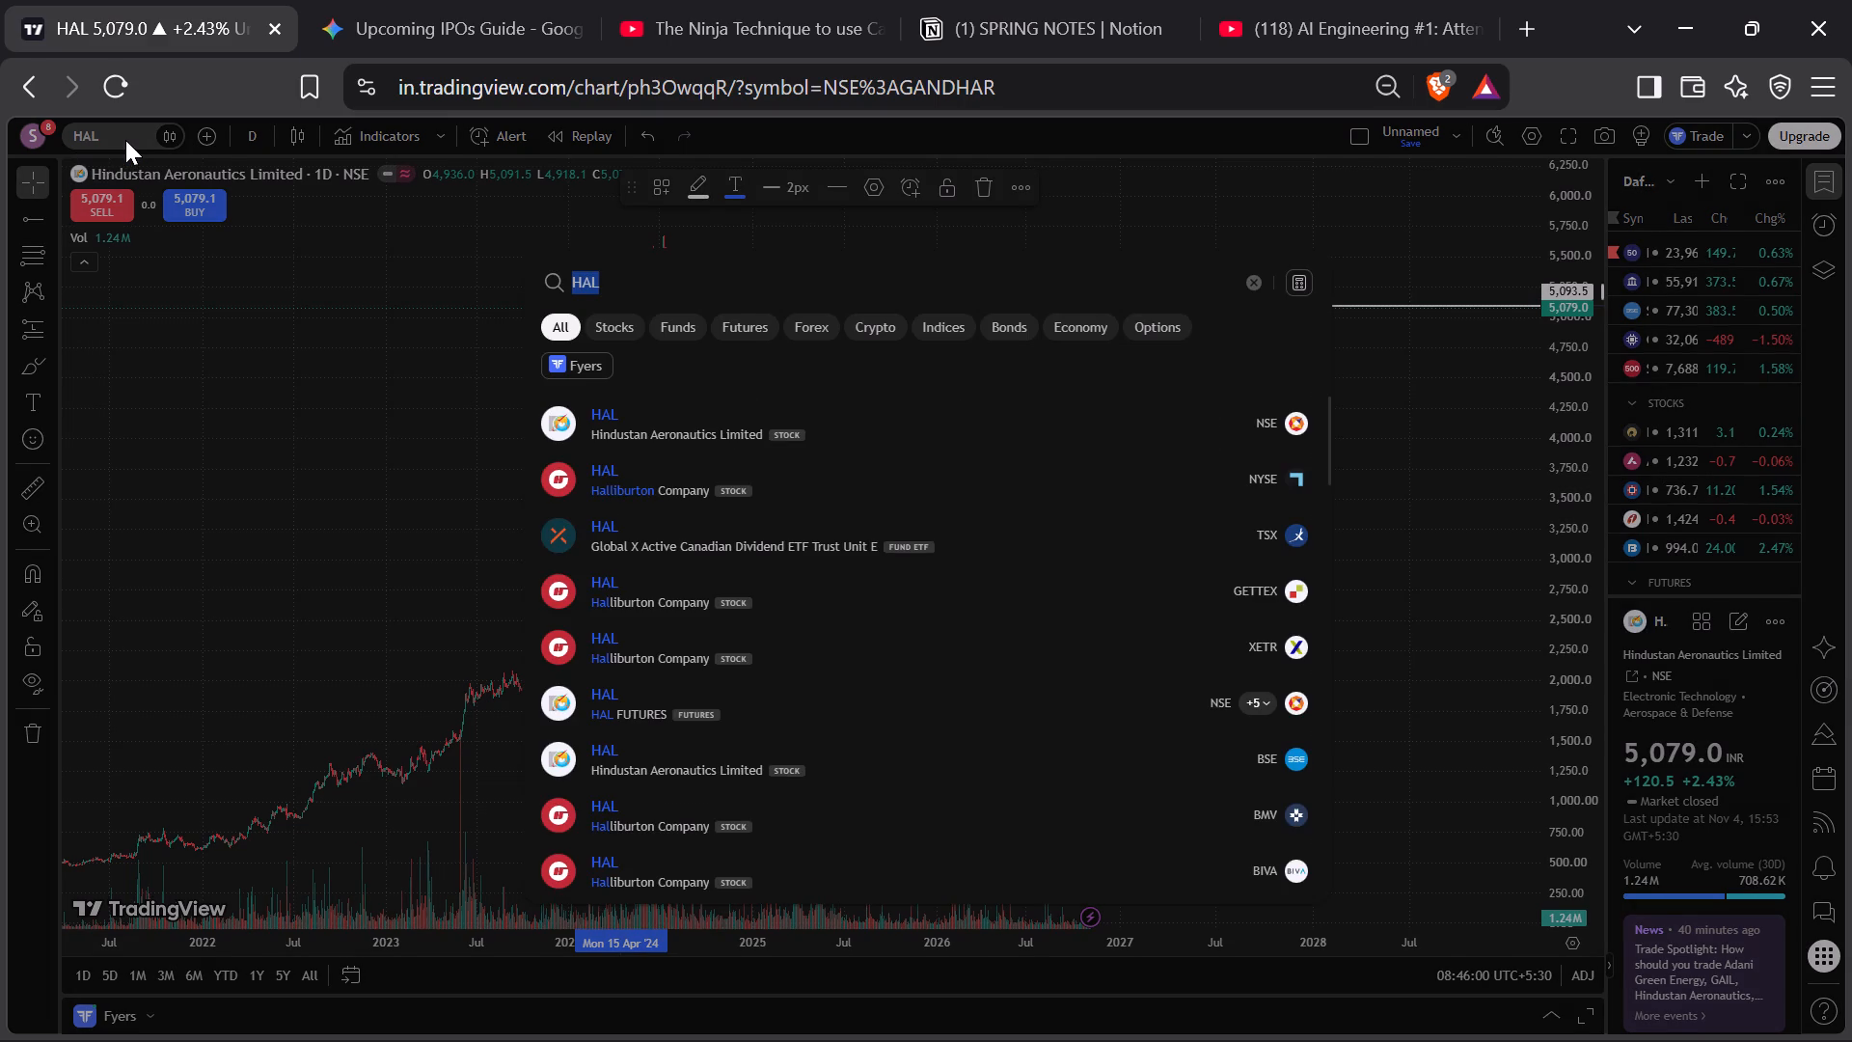
pyautogui.press('BackSpace')
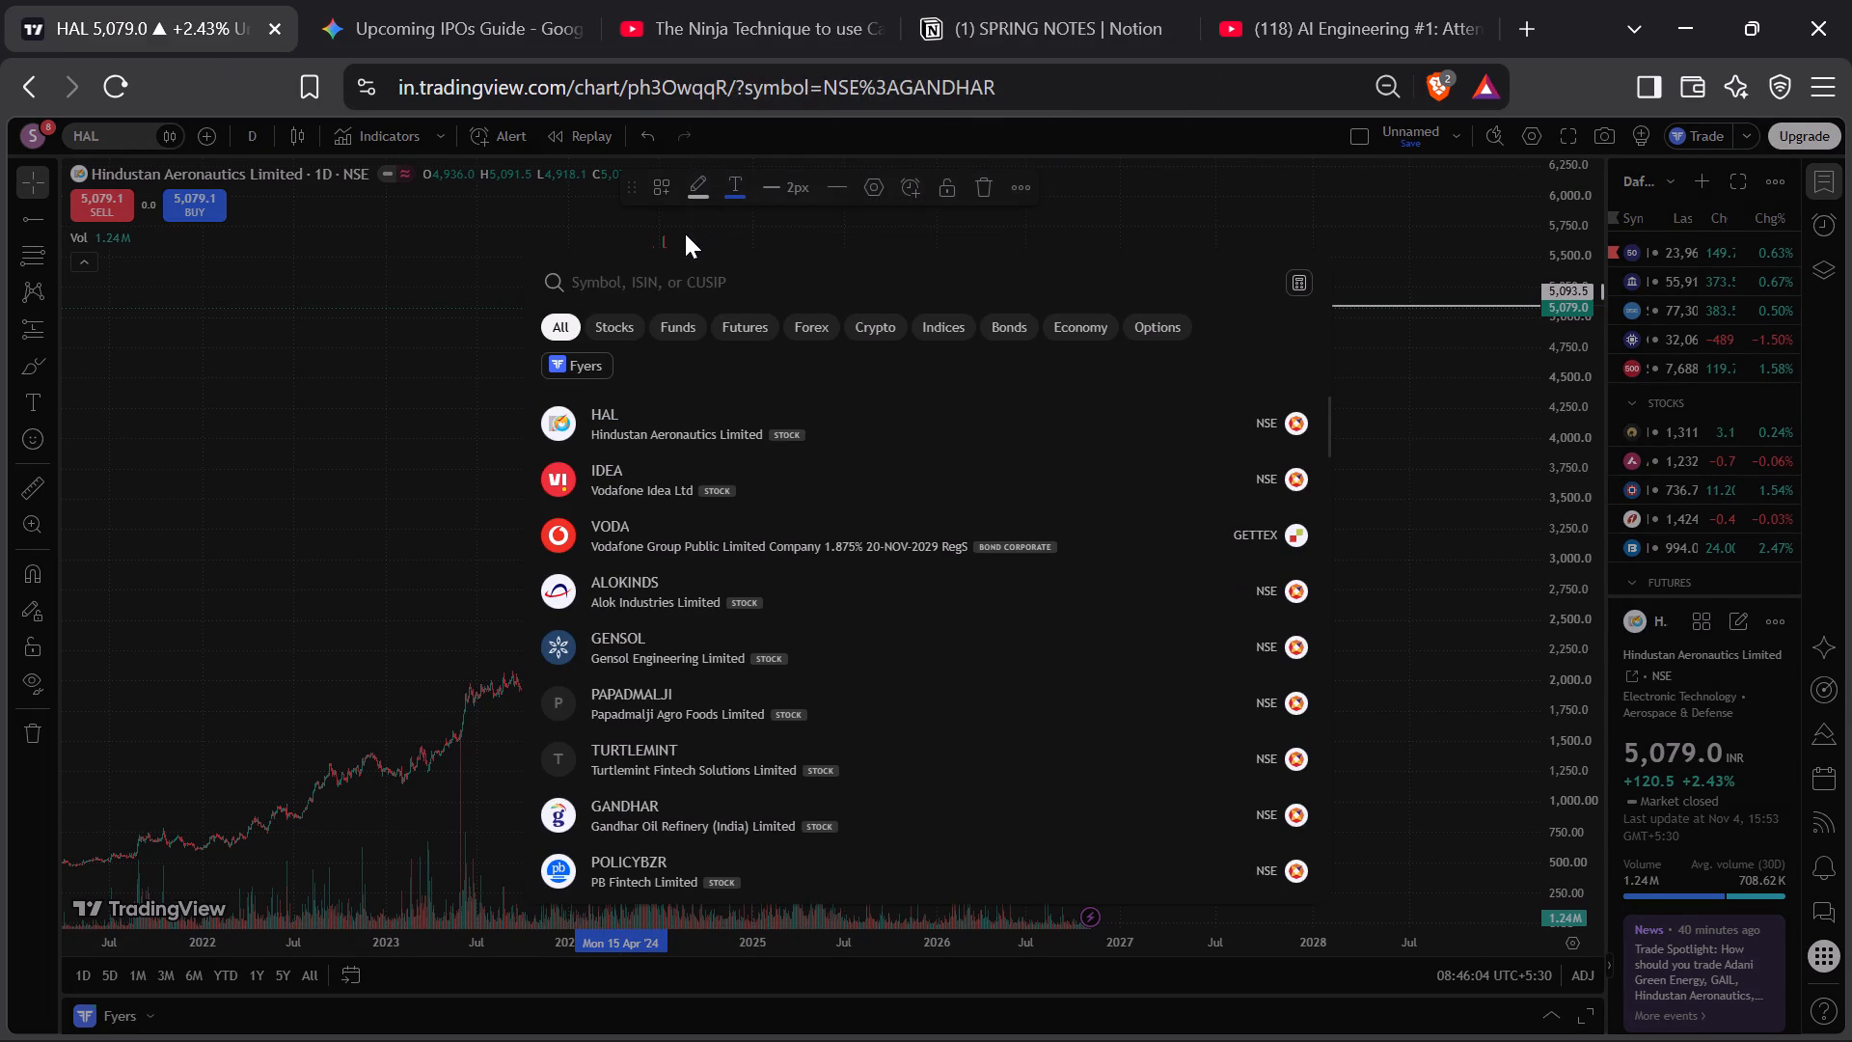
pyautogui.write('ULTRA TECH')
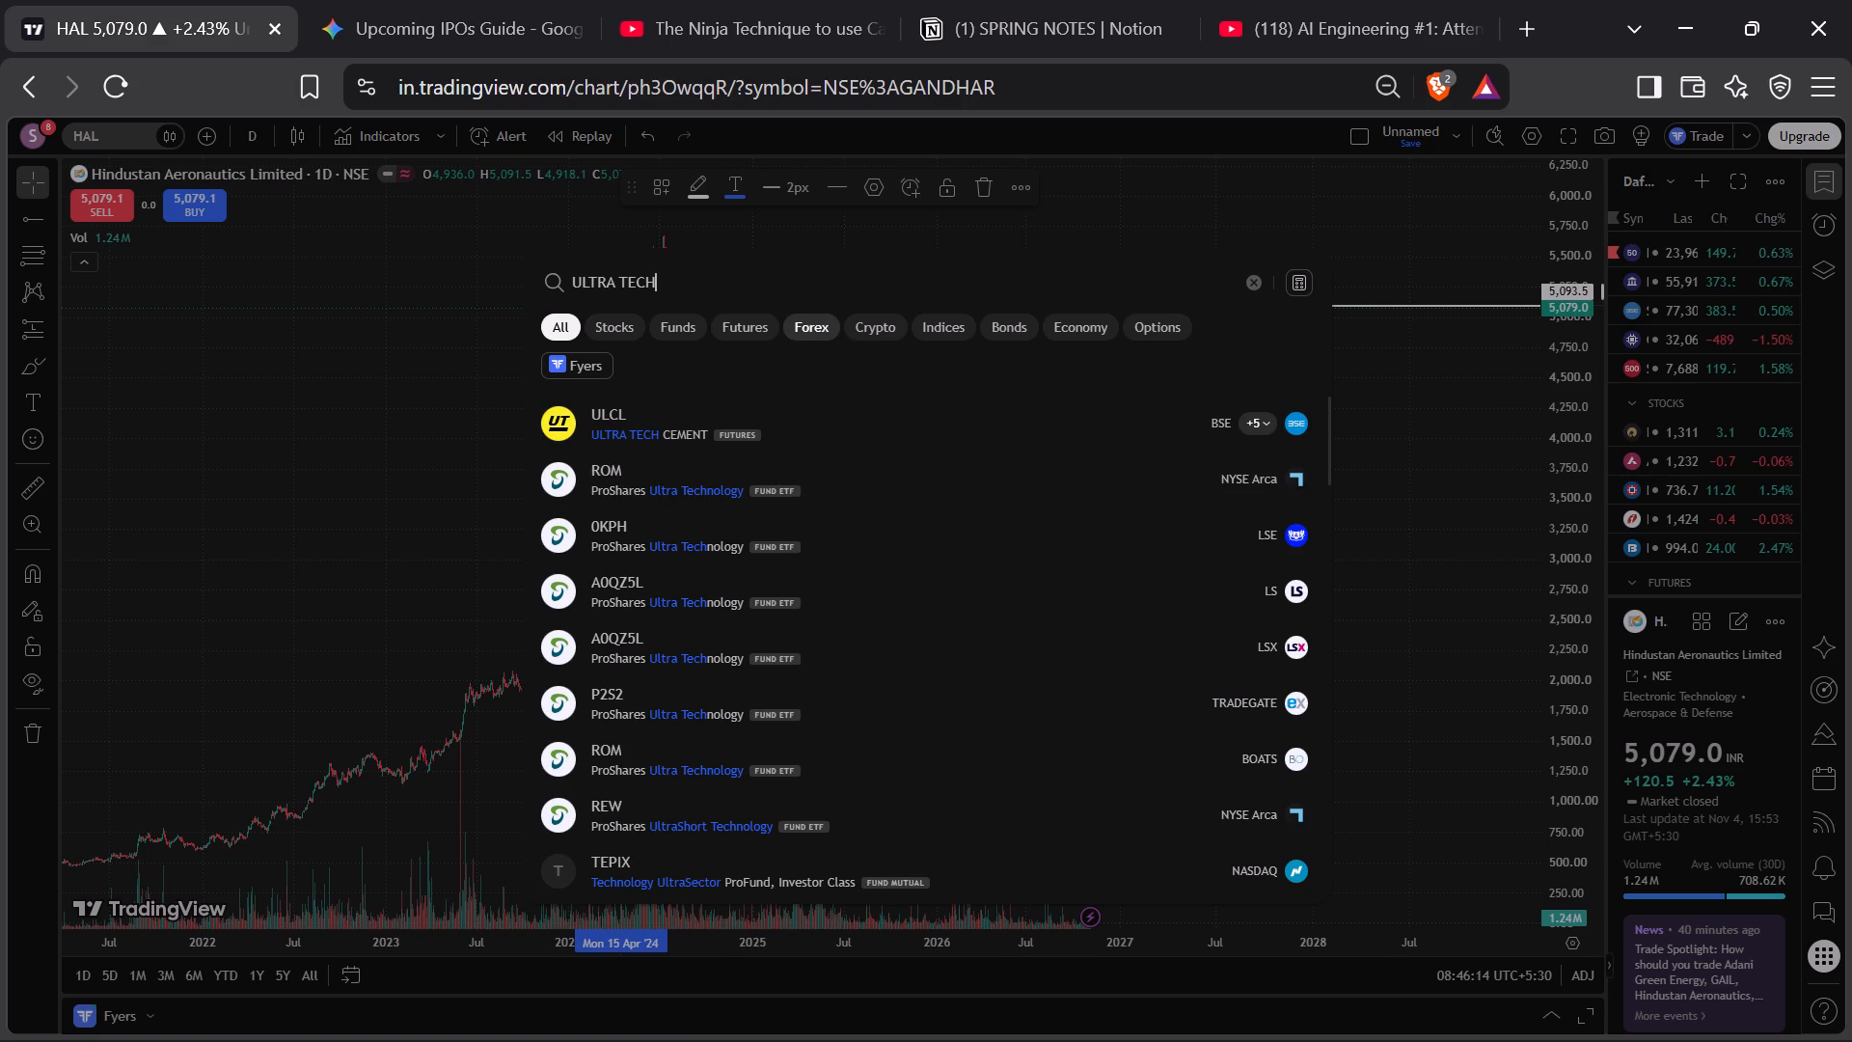
pyautogui.press('BackSpace')
pyautogui.press('BackSpace')
pyautogui.press('BackSpace')
pyautogui.press('BackSpace')
pyautogui.press('BackSpace')
pyautogui.write('TECH')
pyautogui.press('space')
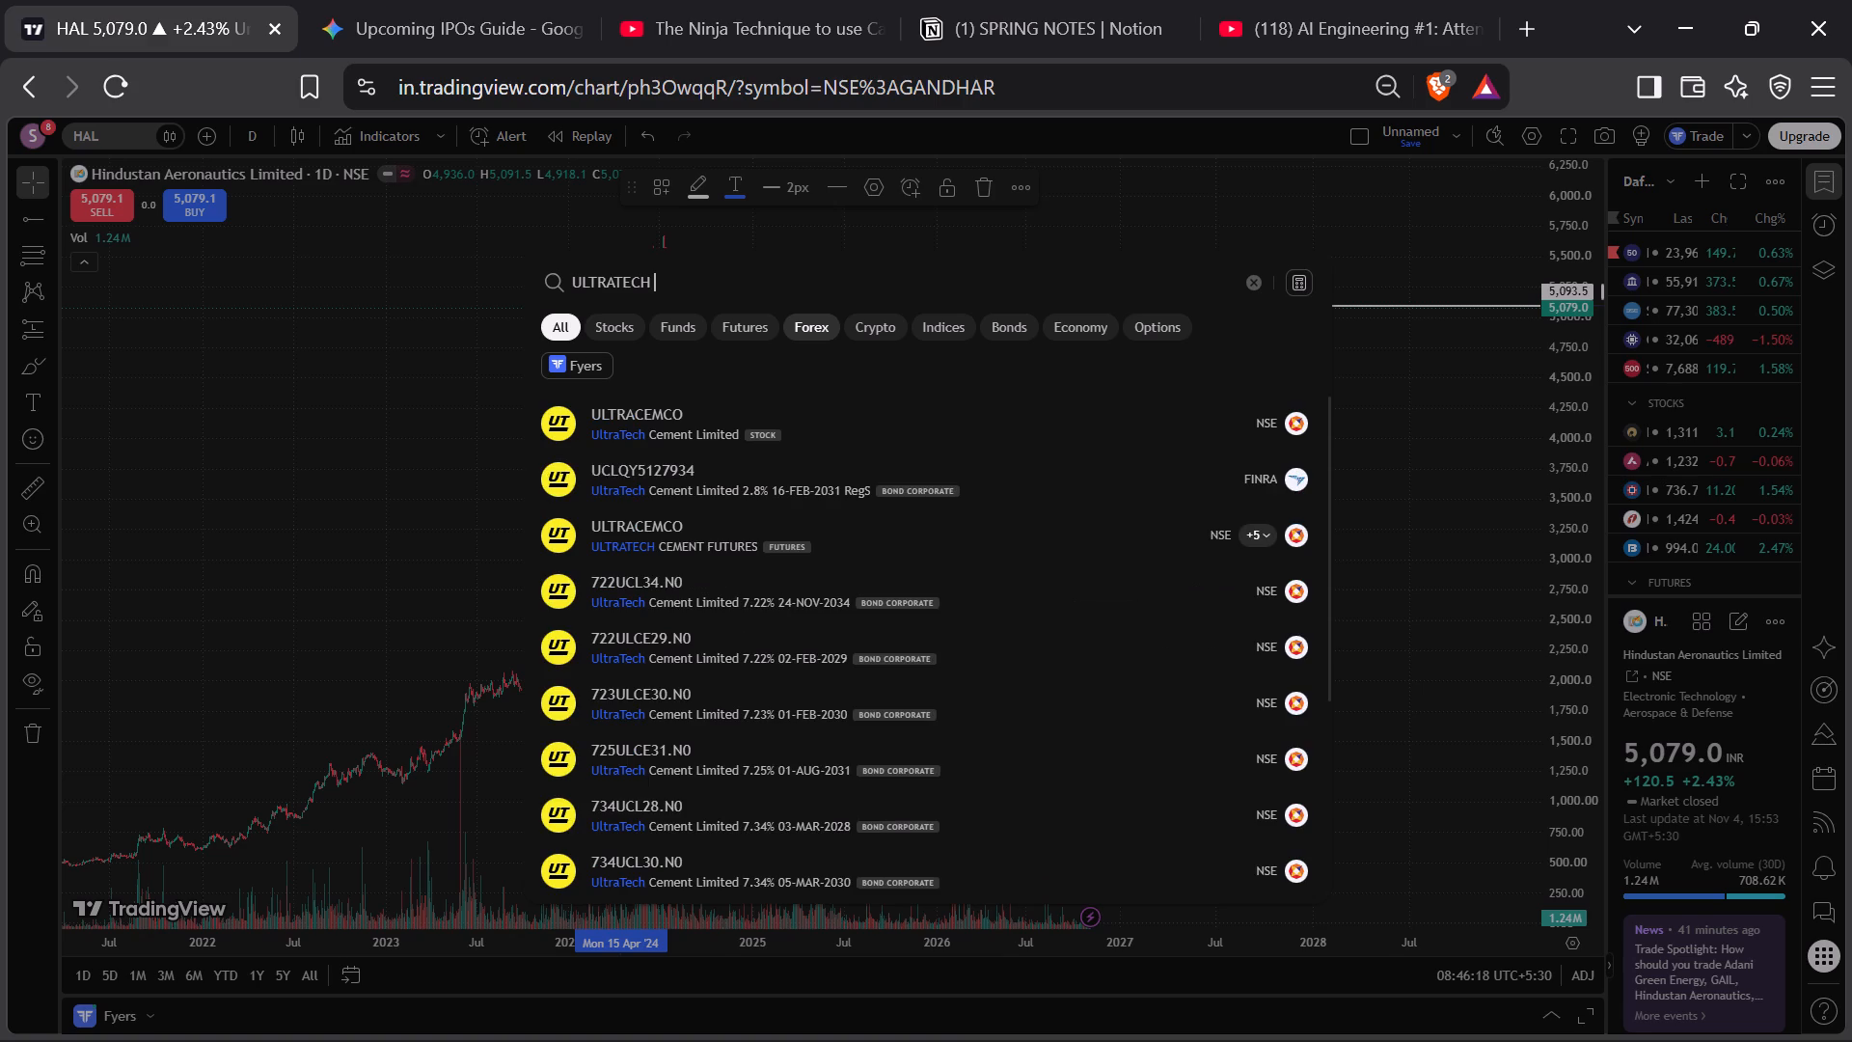
pyautogui.click(870, 425)
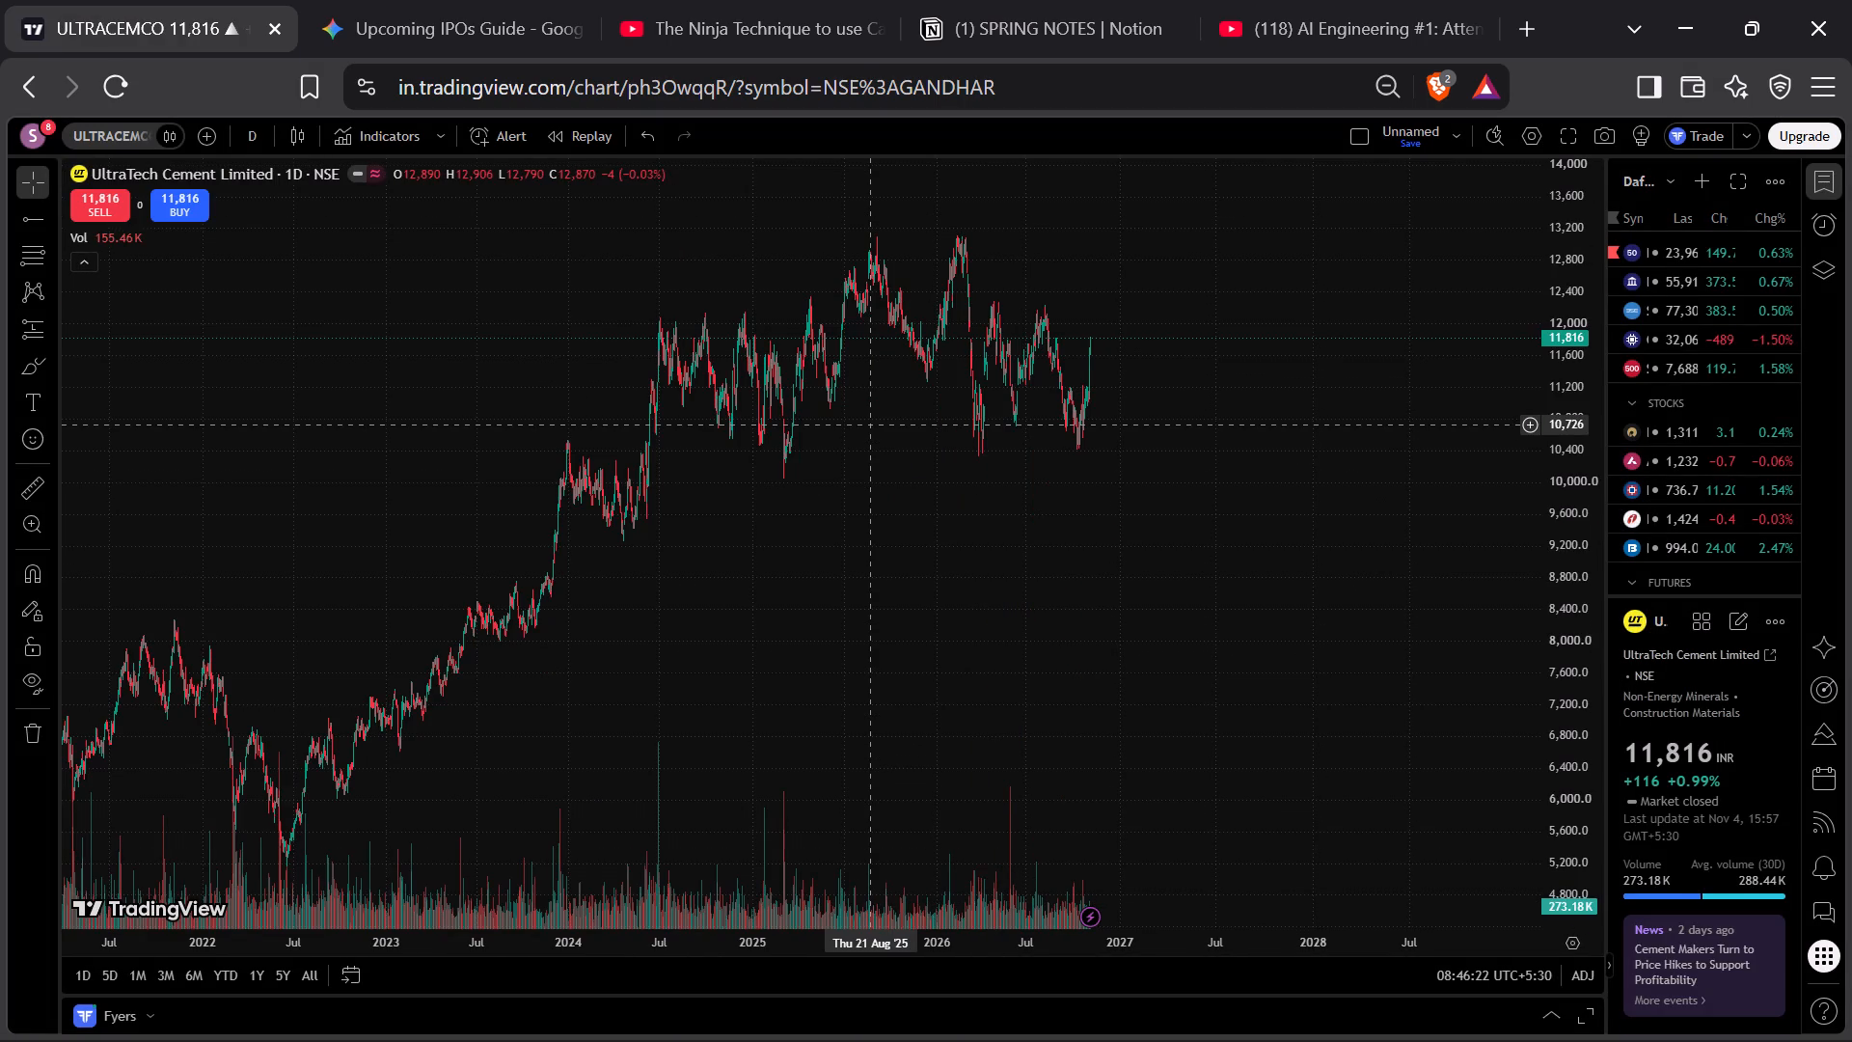
# Draw a parallel channel above UltraTech's rising peaks, from about 7,698 on 26 March 2021 to about 14,278 on 13 January 2026.
pyautogui.hscroll(4, 842, 585)
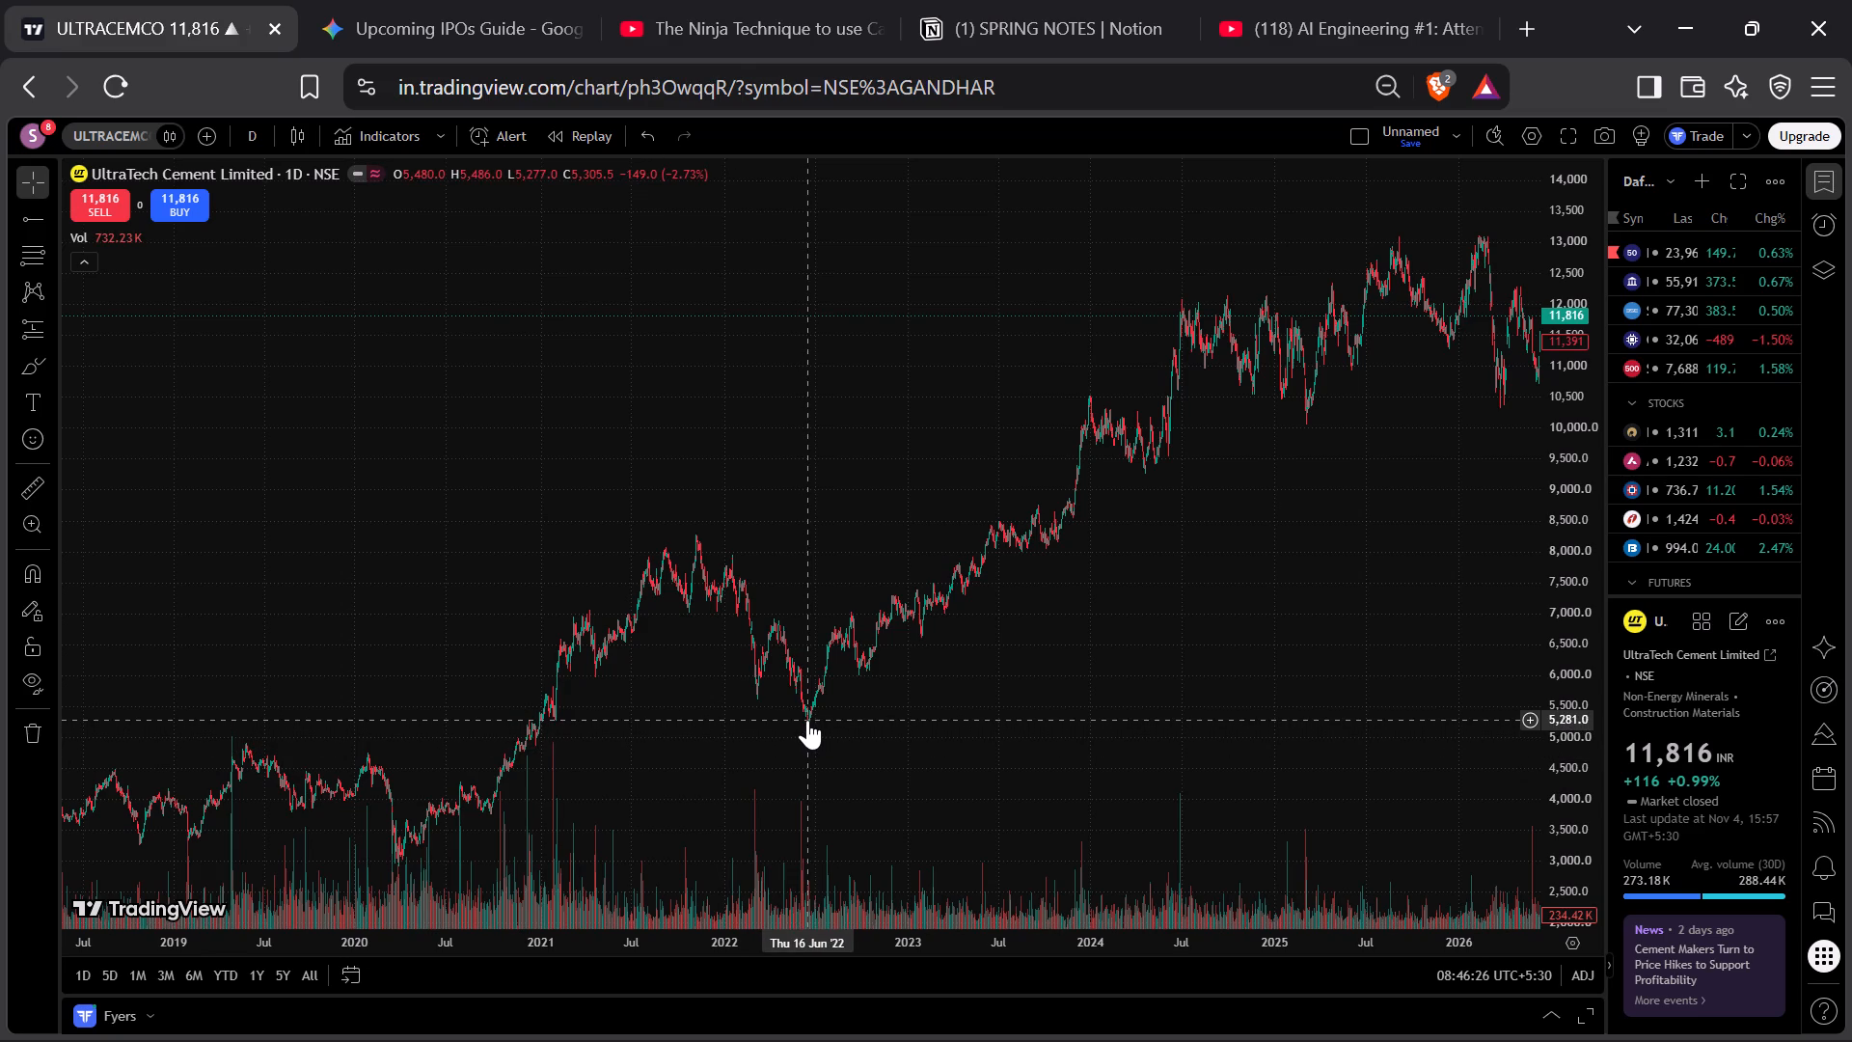
pyautogui.hscroll(-4, 807, 720)
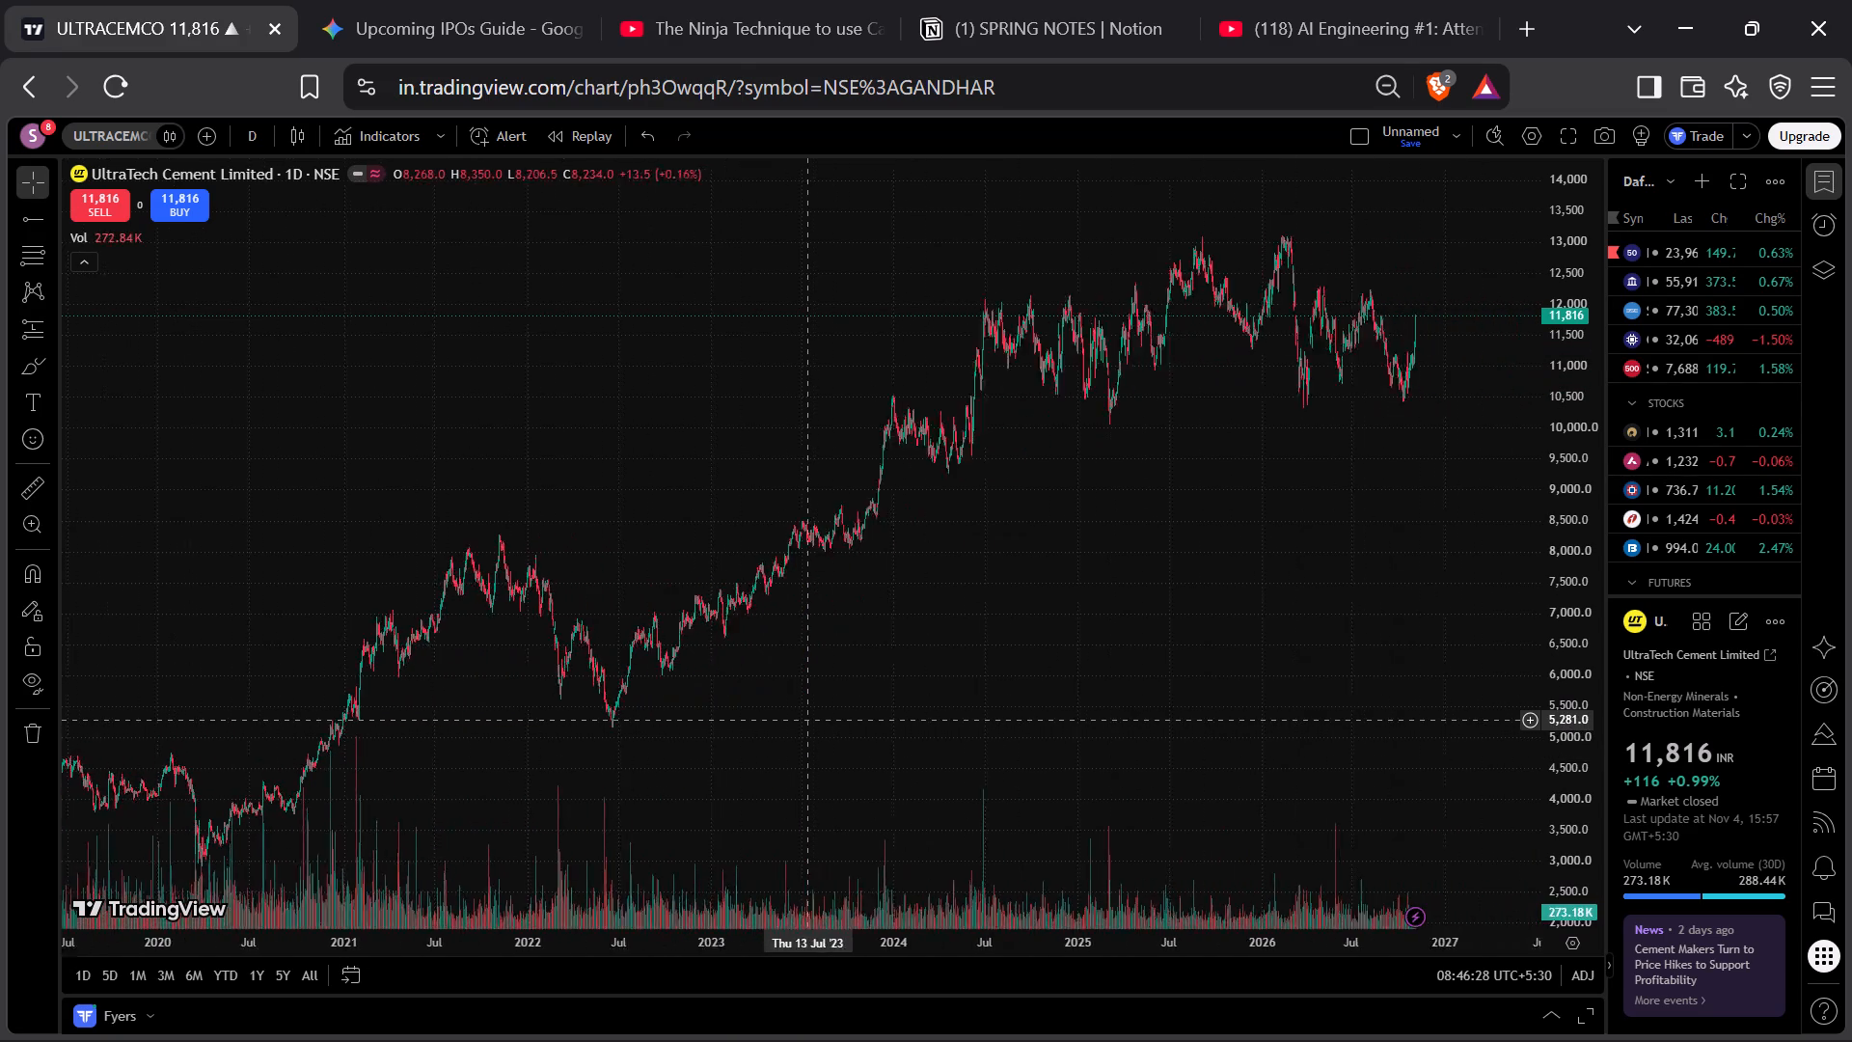
pyautogui.hscroll(-1, 807, 720)
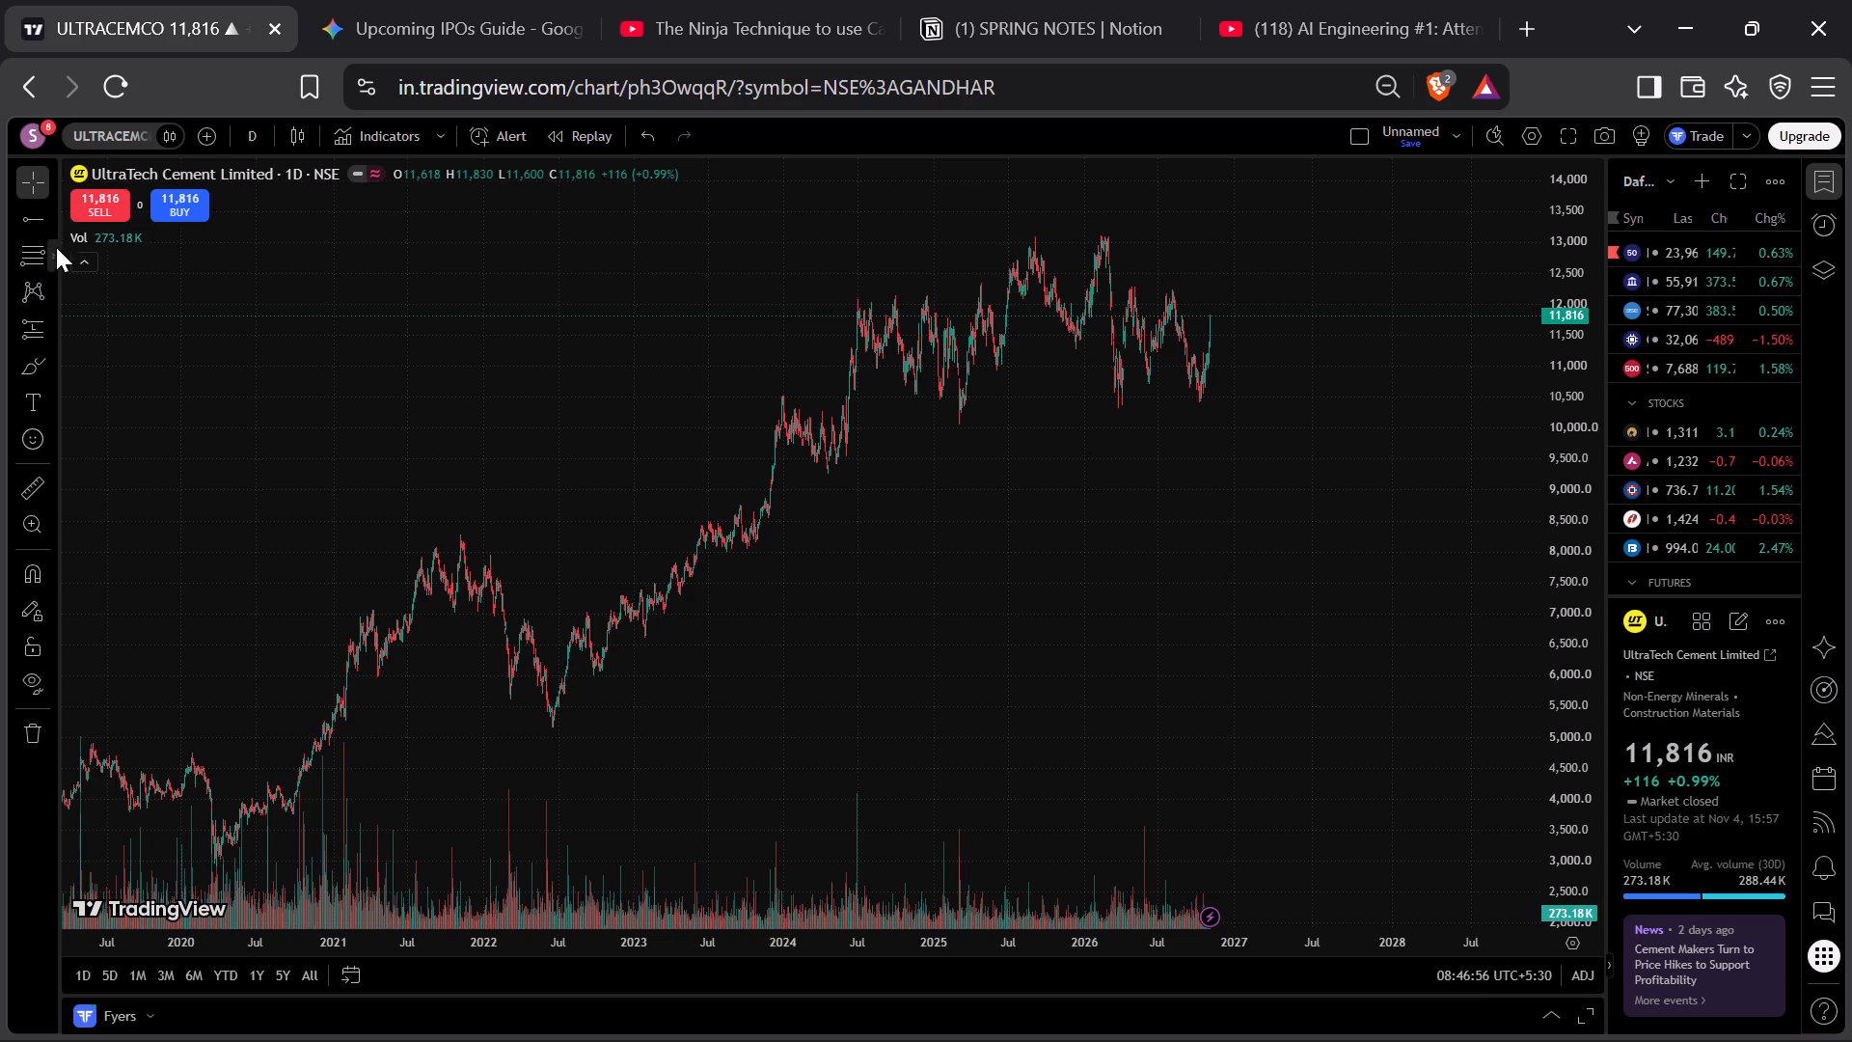
pyautogui.click(55, 222)
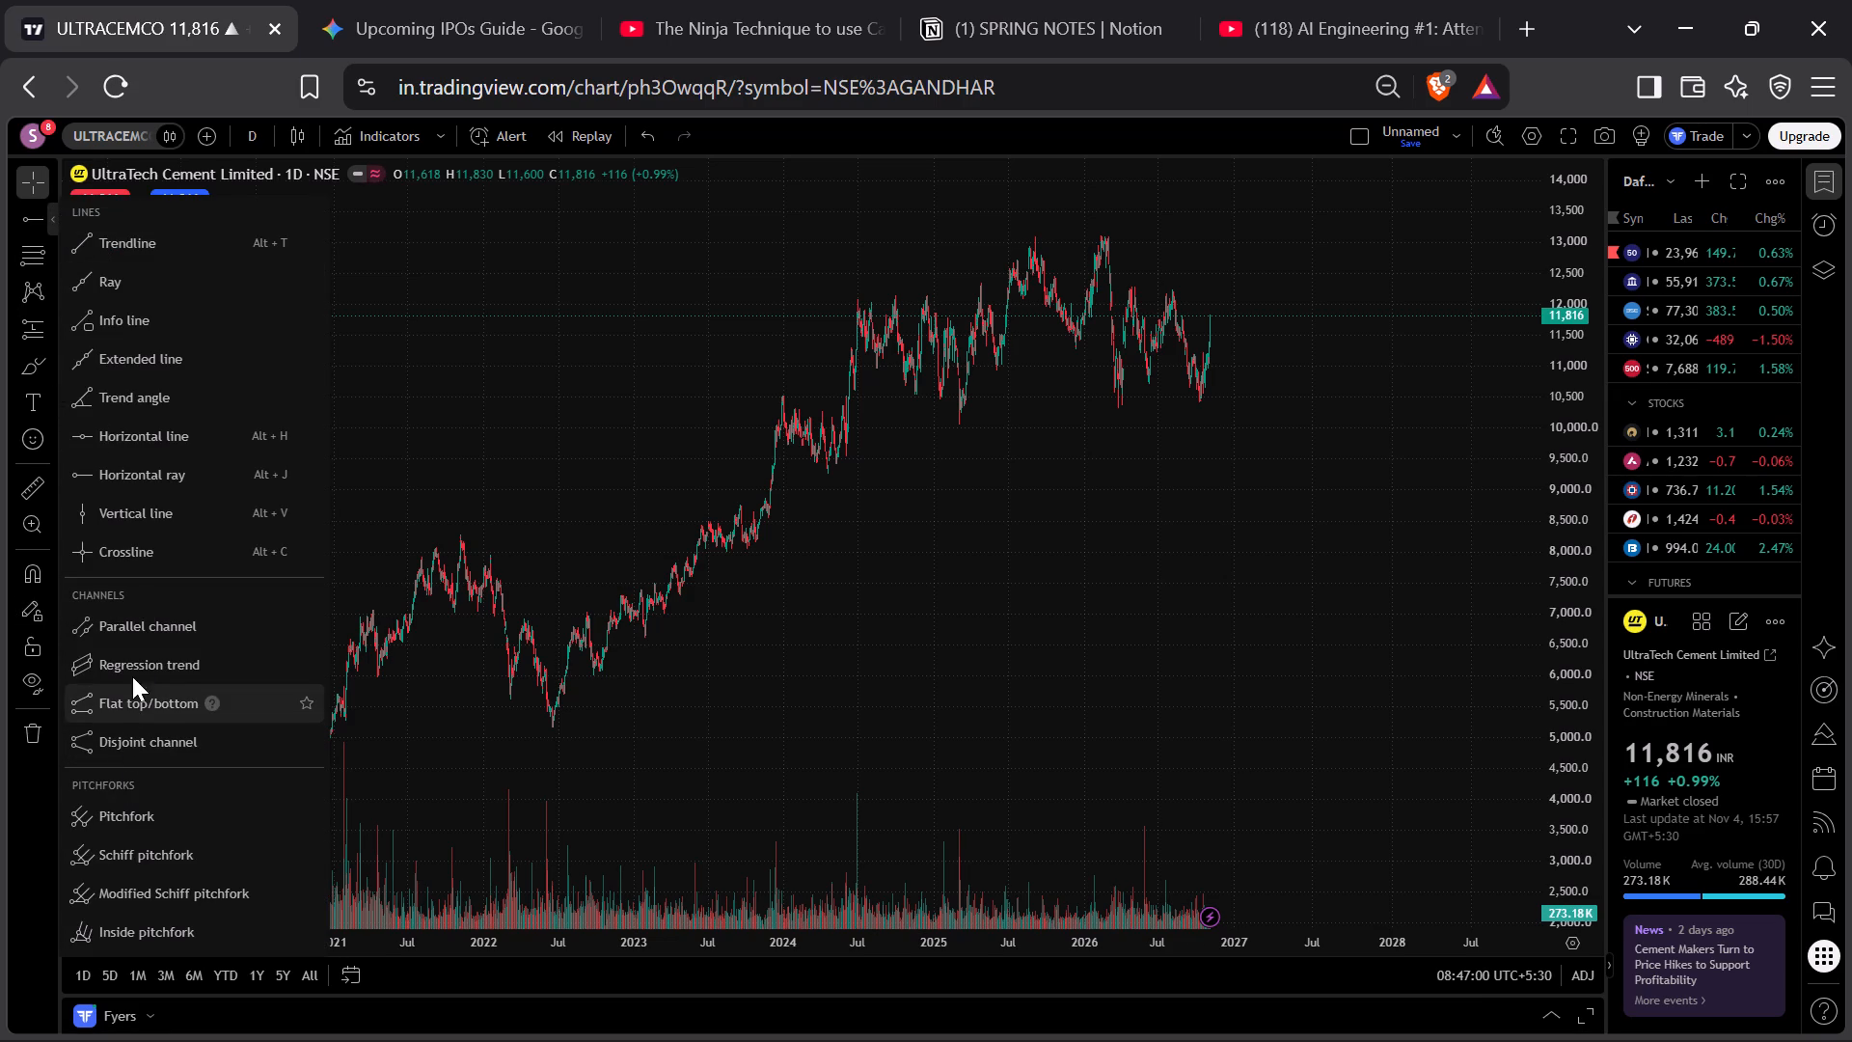
pyautogui.click(135, 623)
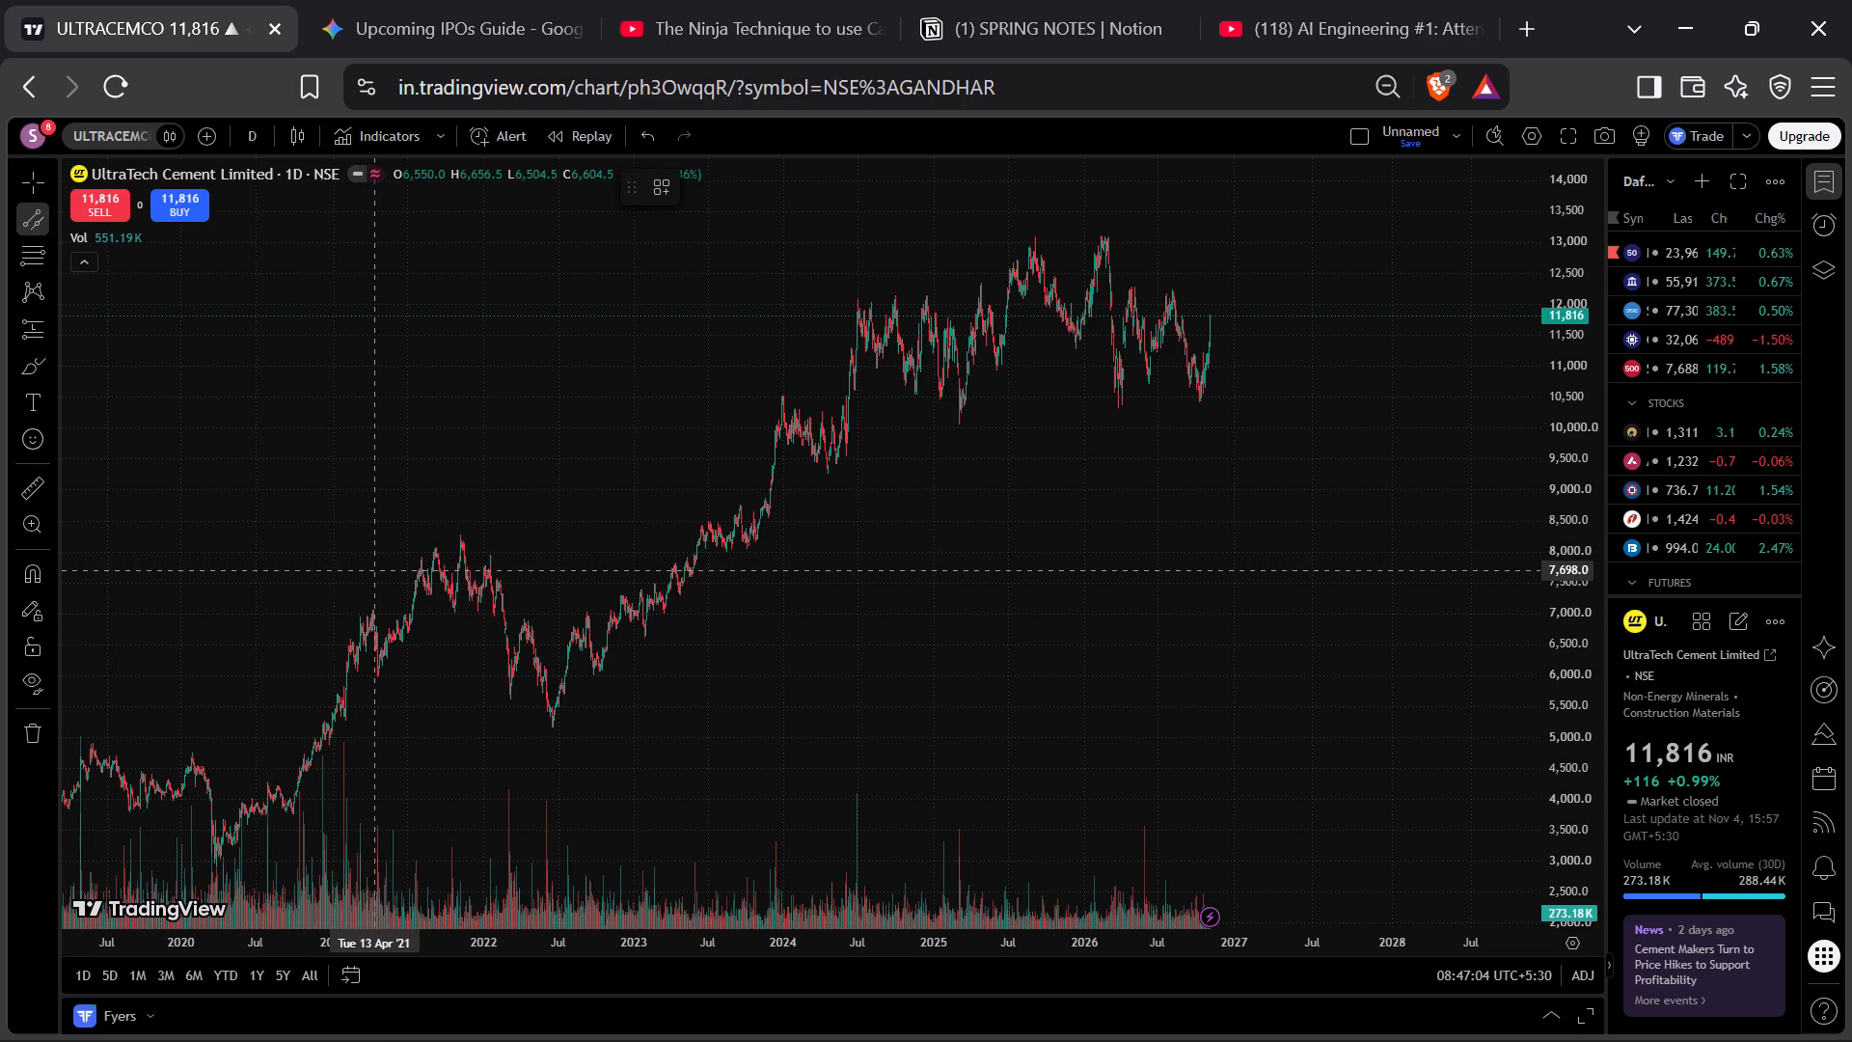
pyautogui.moveTo(368, 570); pyautogui.dragTo(1120, 48)
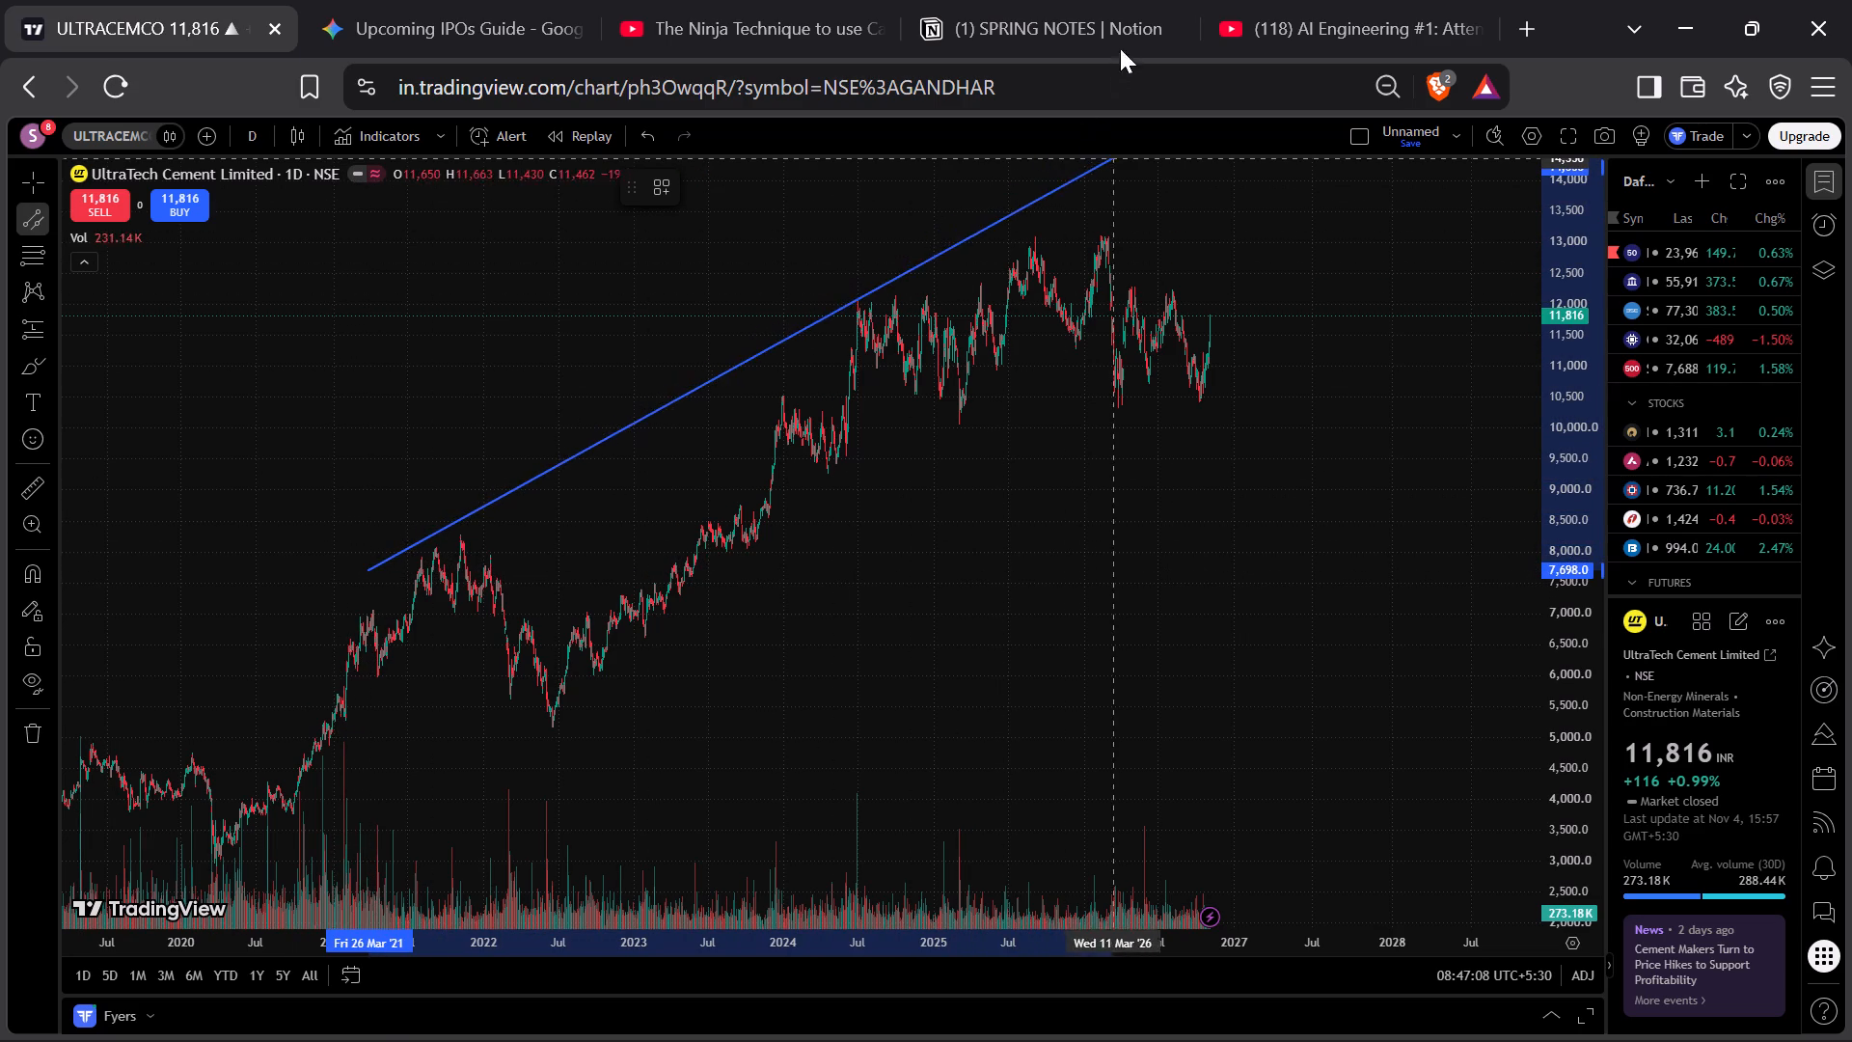
pyautogui.moveTo(1120, 48); pyautogui.dragTo(1018, 214)
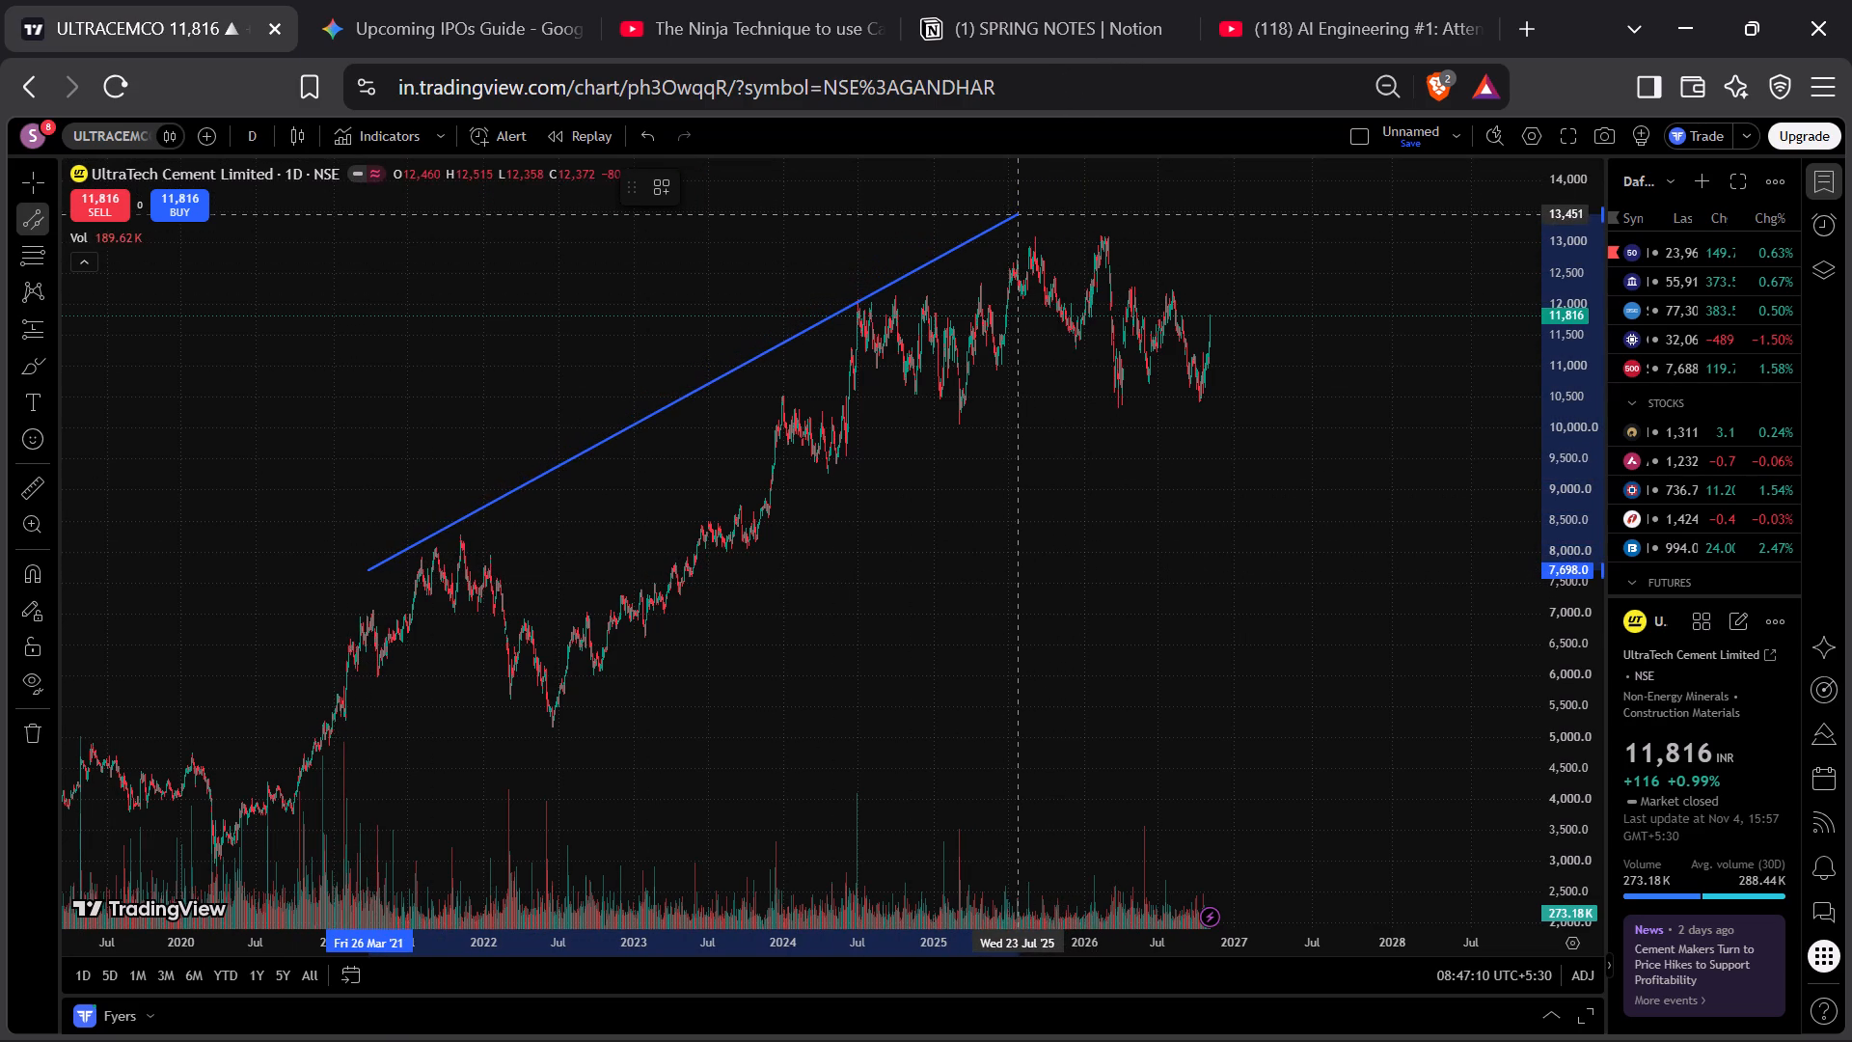
pyautogui.moveTo(1018, 214); pyautogui.dragTo(1000, 216)
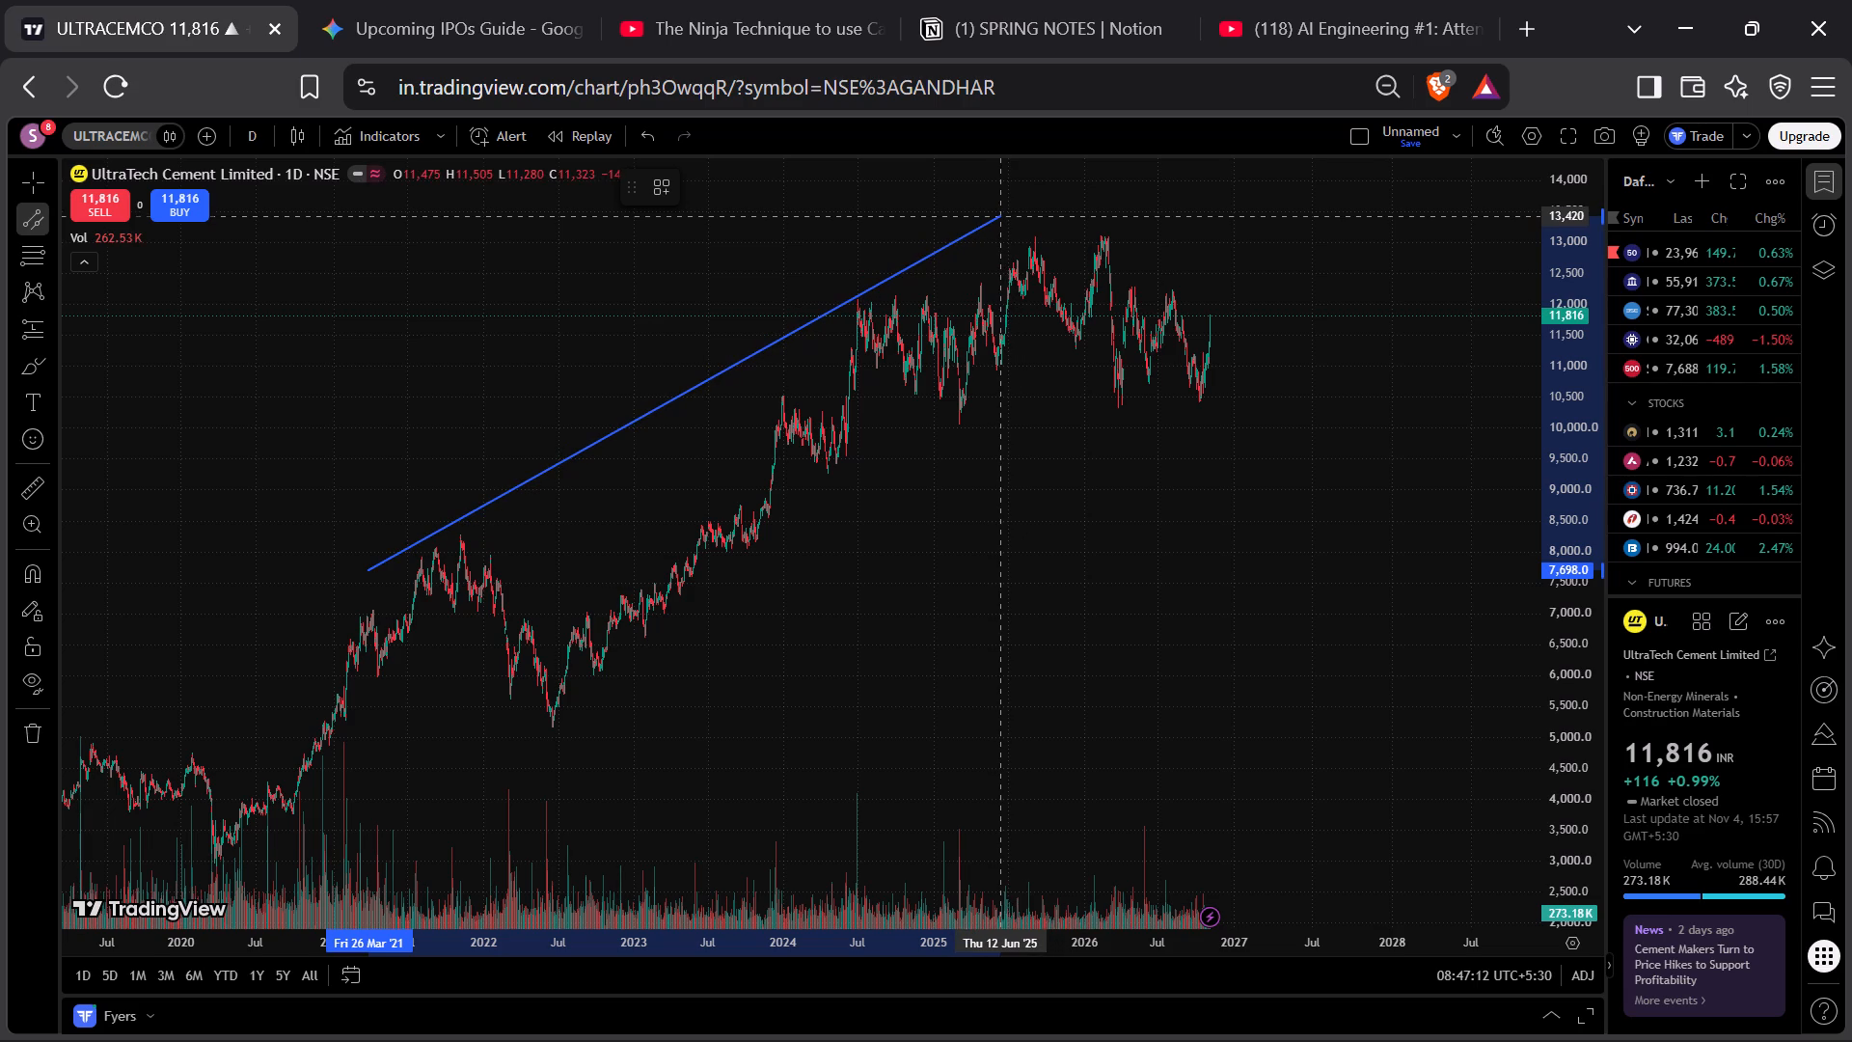
pyautogui.moveTo(1000, 216); pyautogui.dragTo(1068, 170)
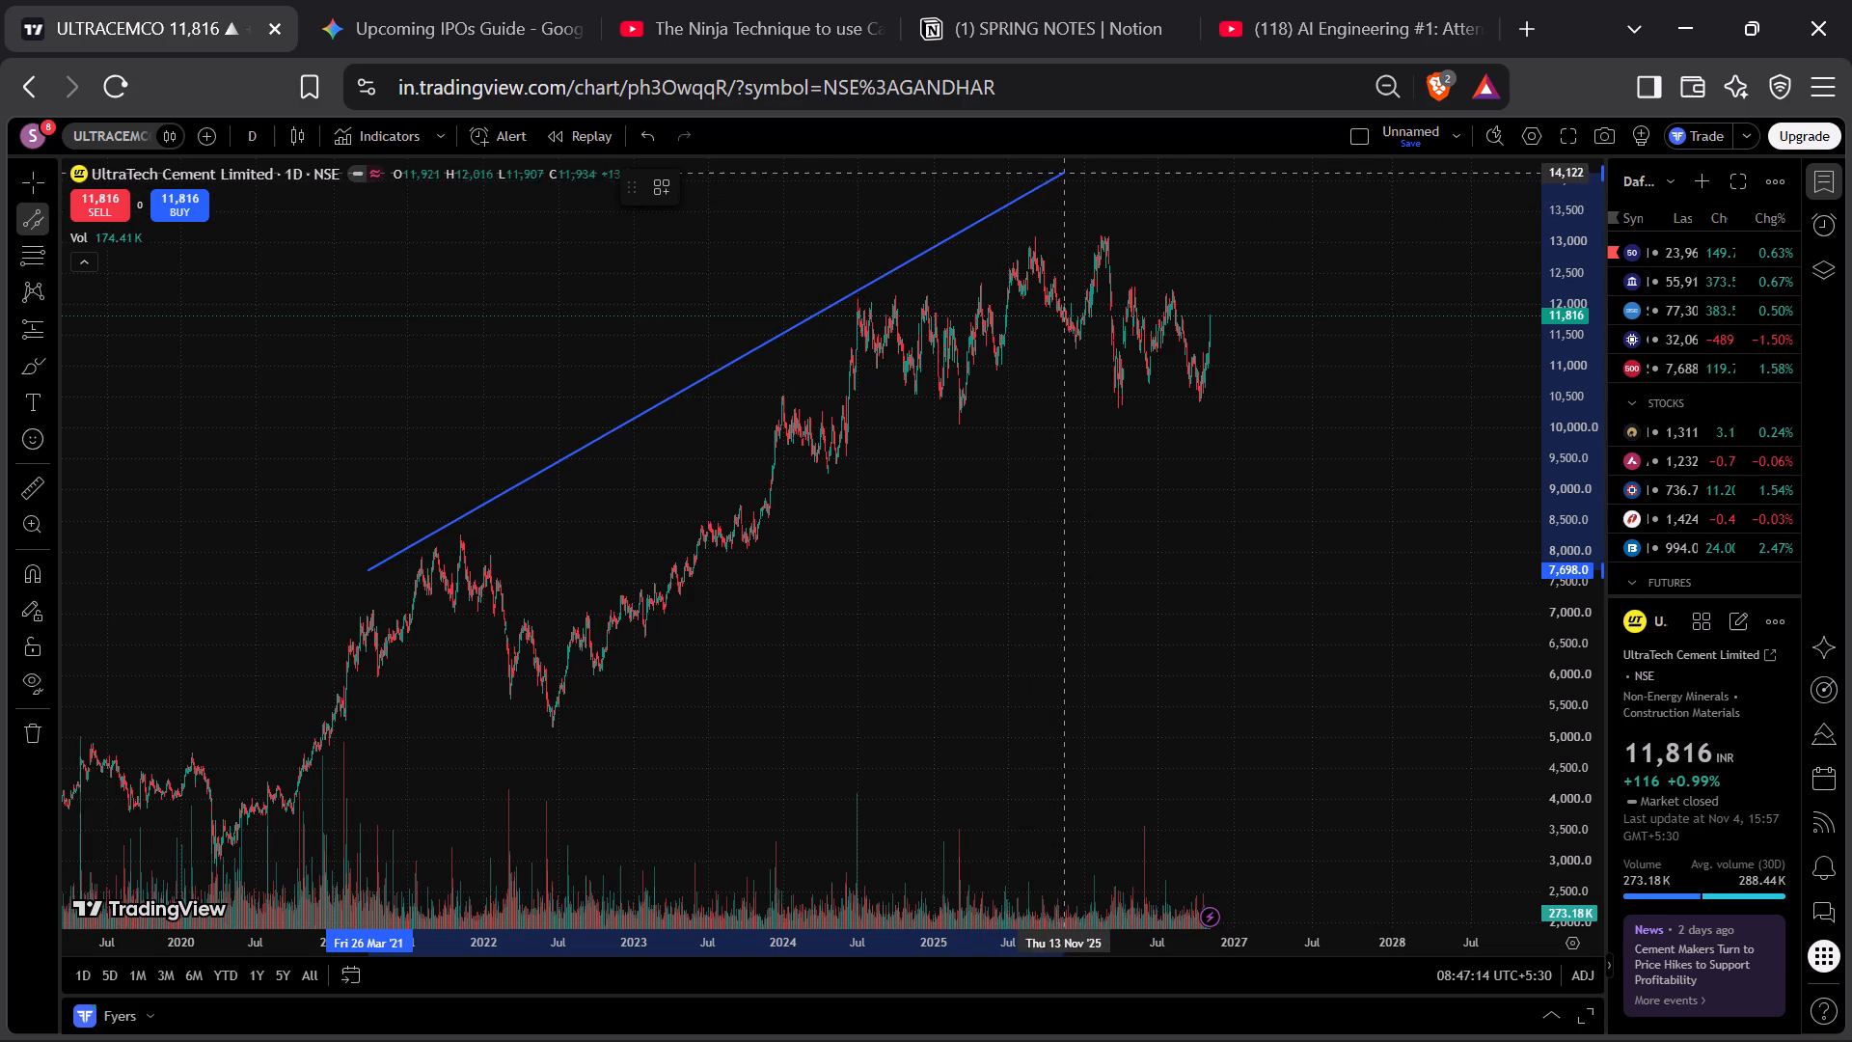
pyautogui.moveTo(1068, 170); pyautogui.dragTo(1089, 163)
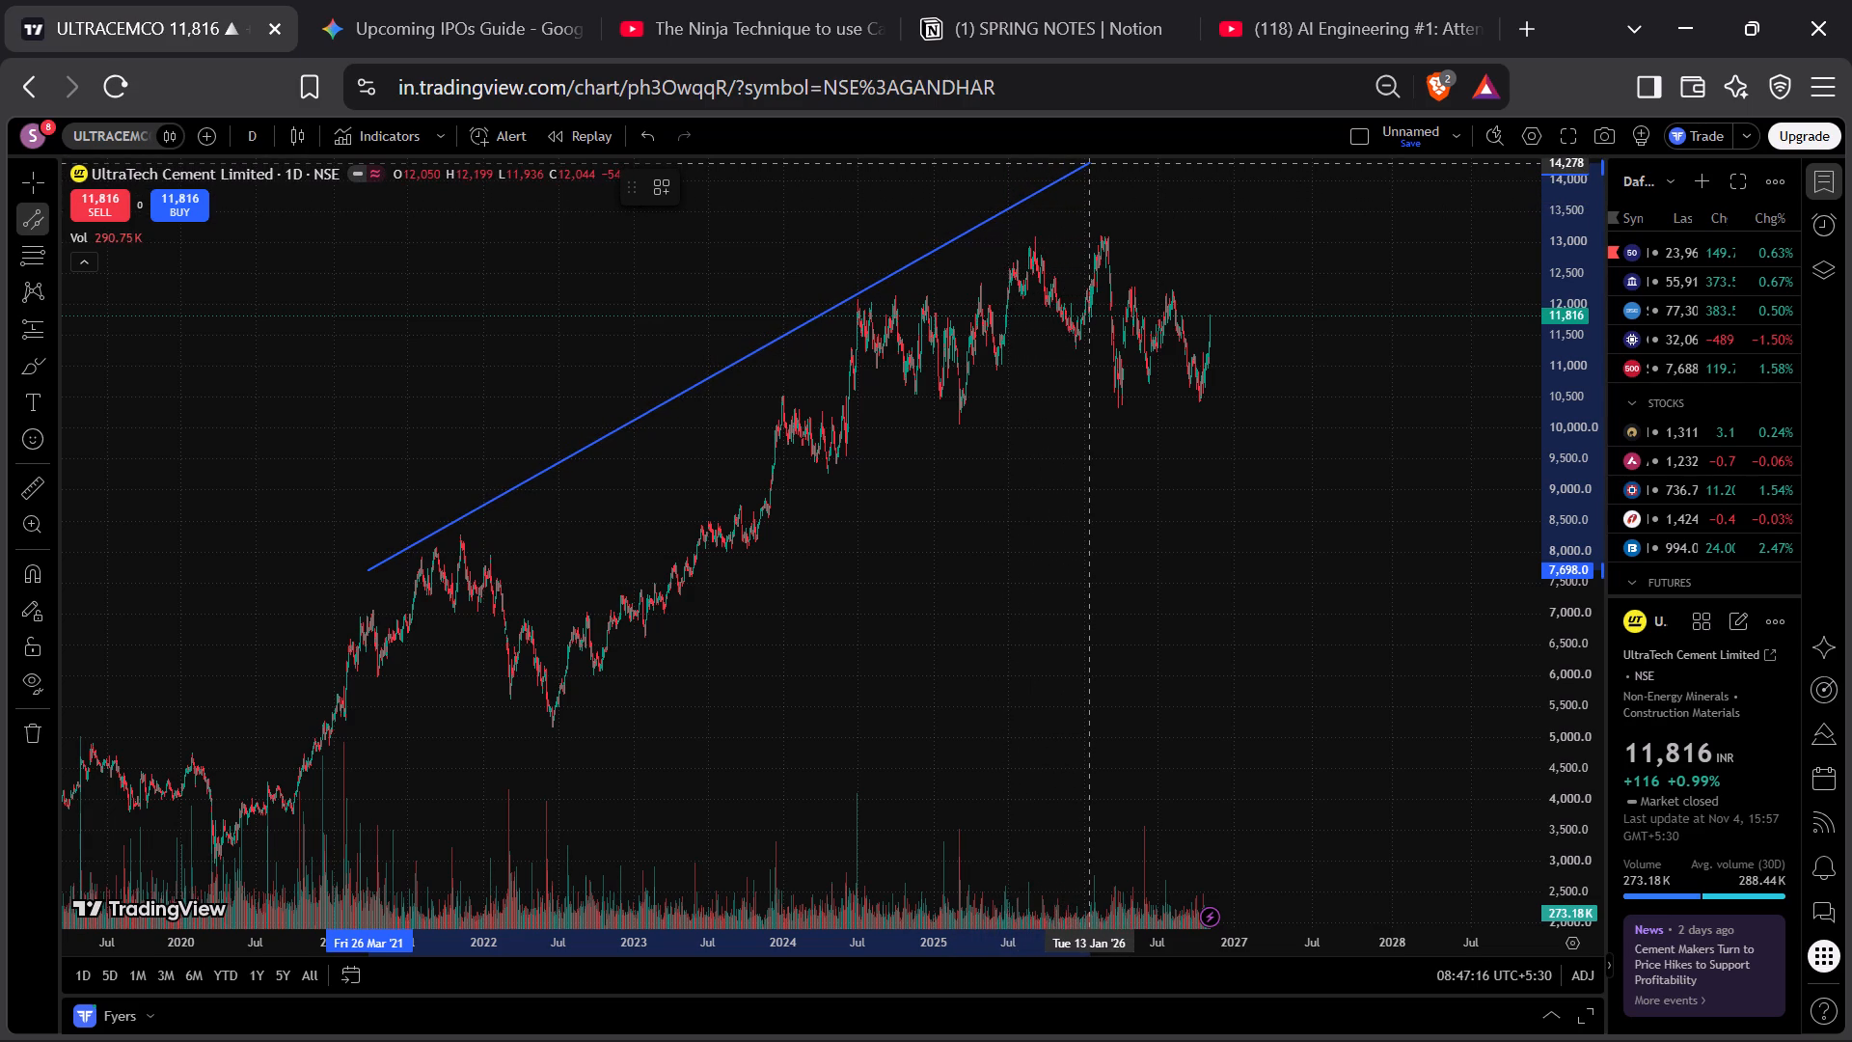
pyautogui.click(1089, 163)
pyautogui.moveTo(1089, 163); pyautogui.dragTo(1121, 180)
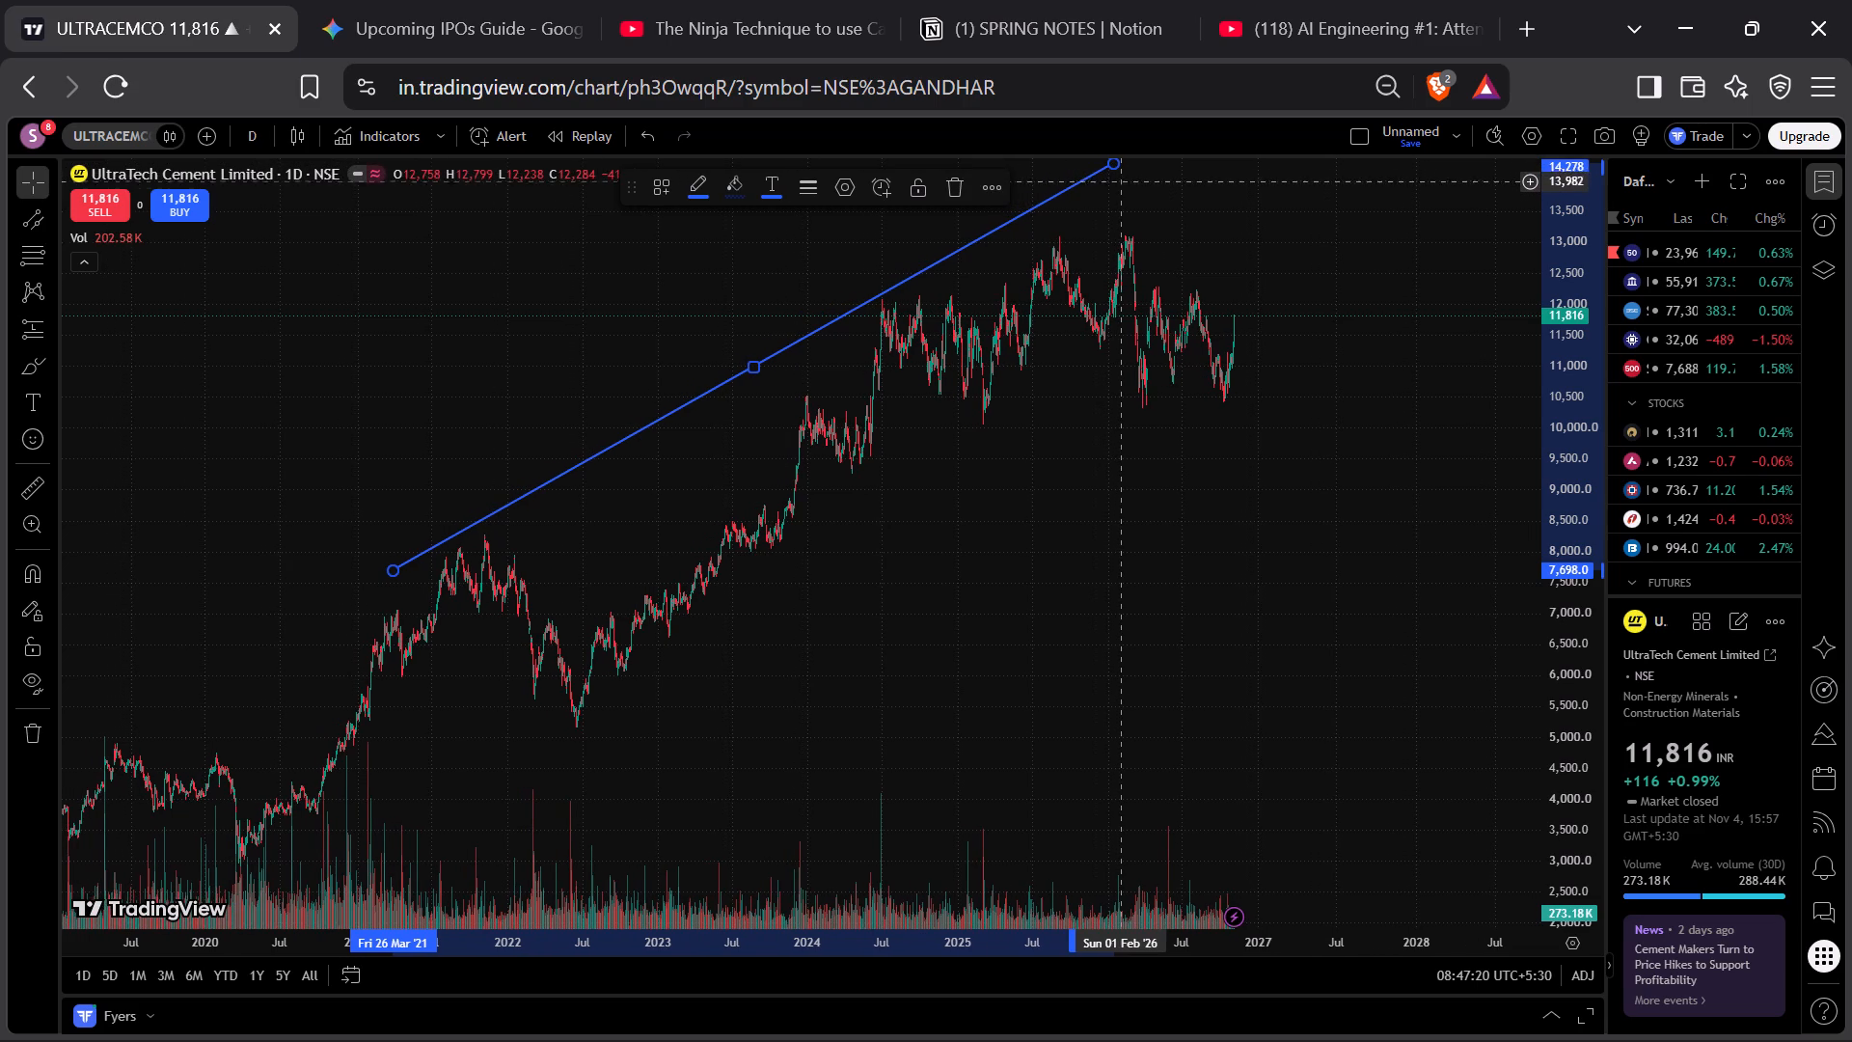
# Adjust the channel's end points, moving the upper one to about 14,262 at 20 January 2026.
pyautogui.click(1111, 159)
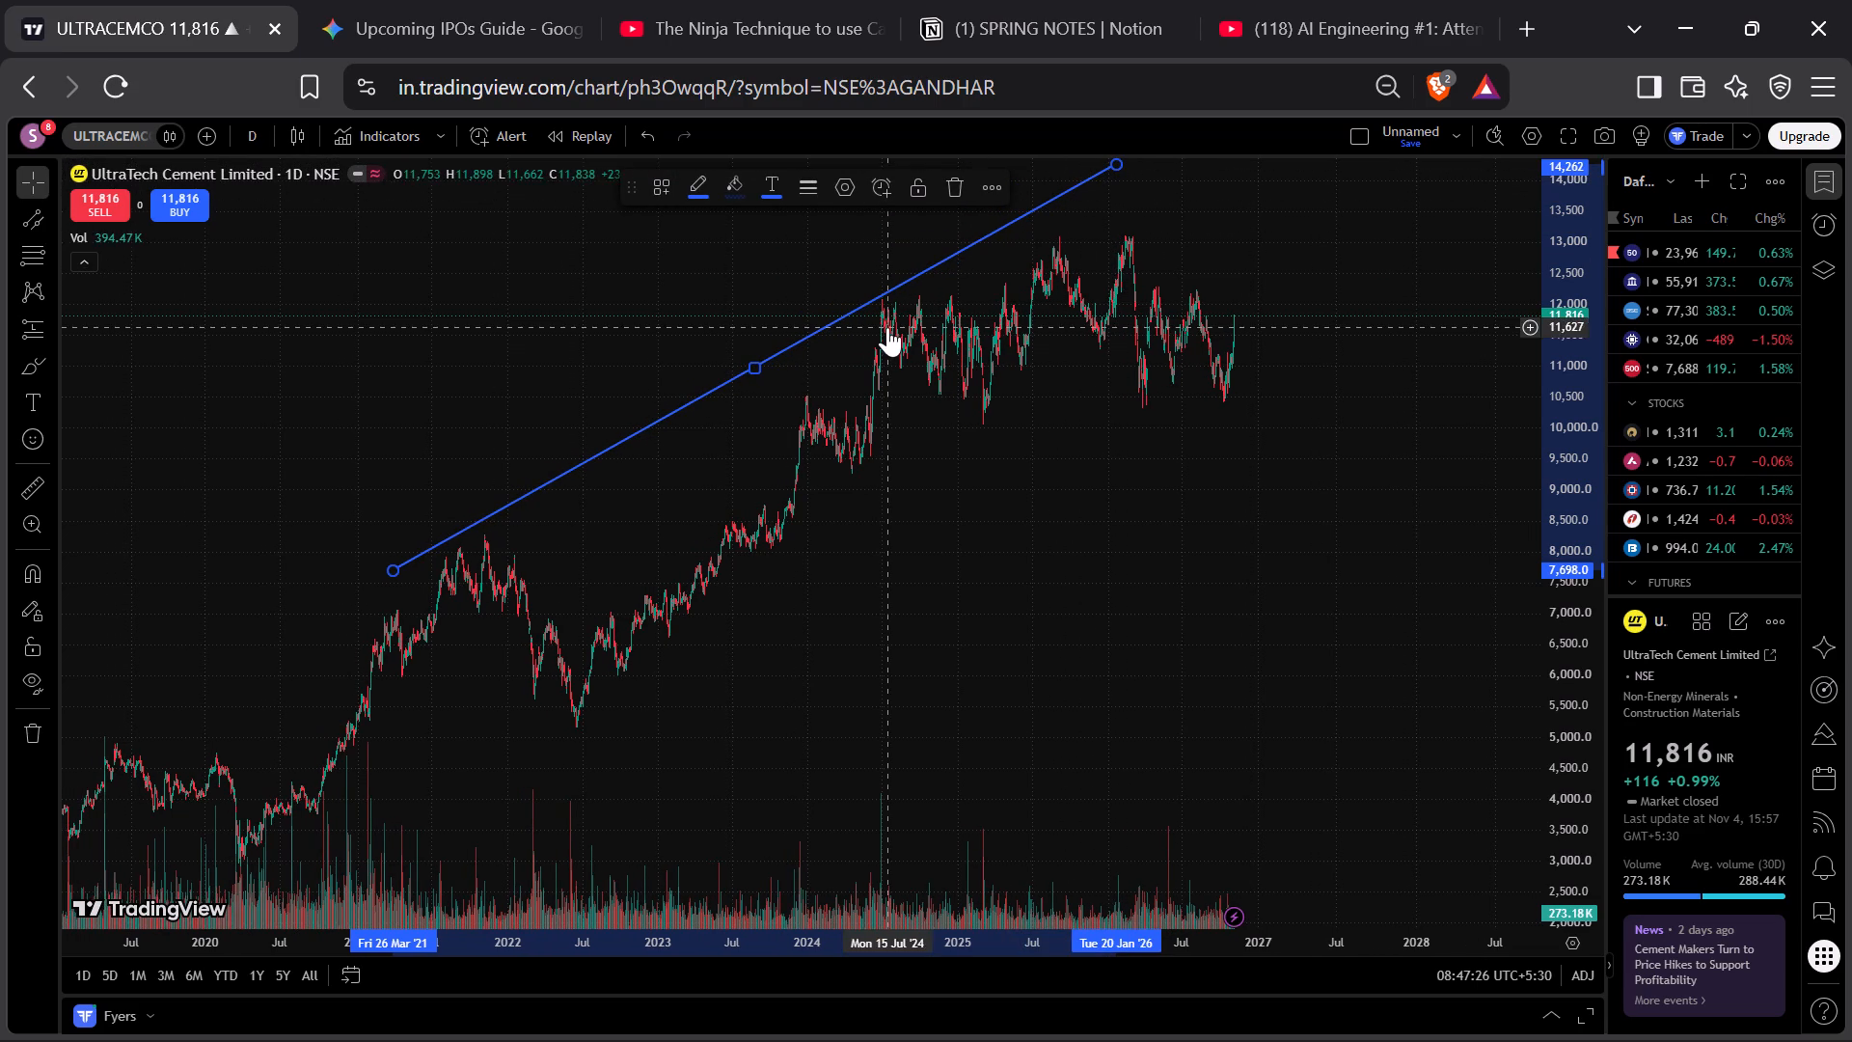
pyautogui.click(389, 575)
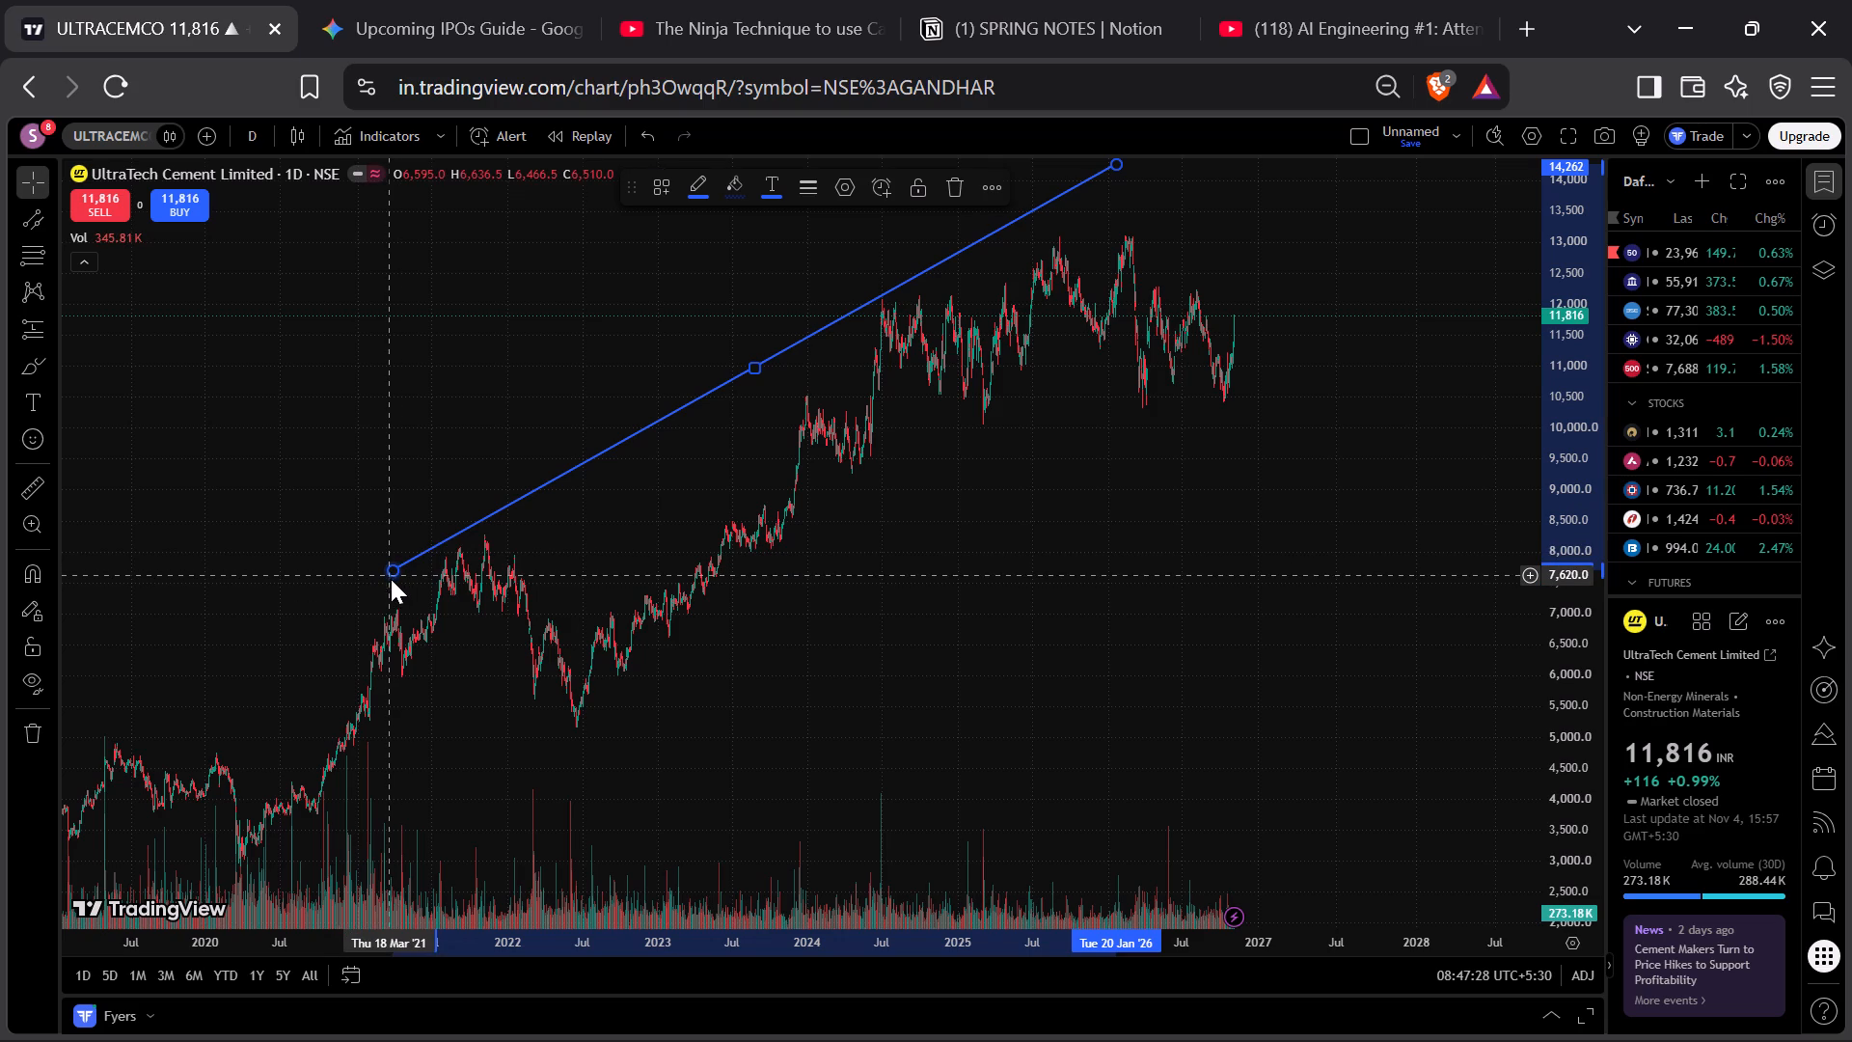
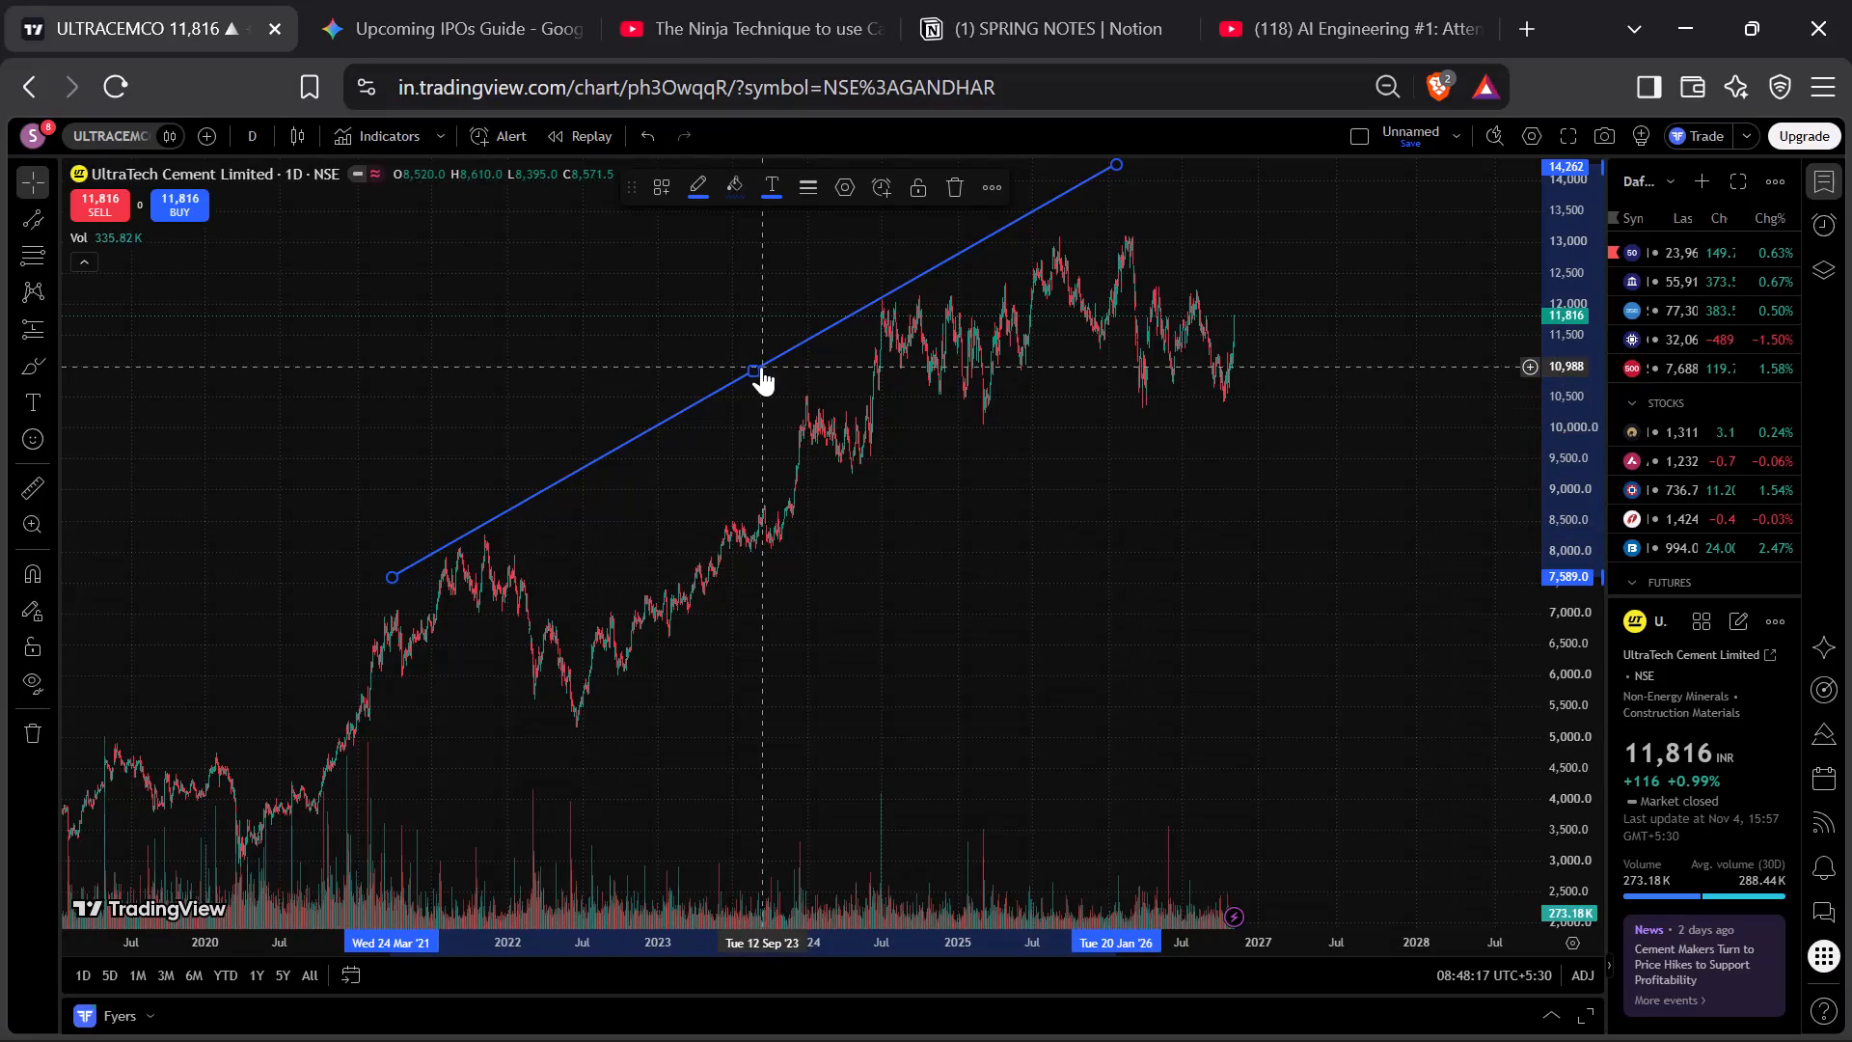
# Widen the rising channel below its upper line, setting the lower edge at about 7,164 to 13,837.
pyautogui.moveTo(757, 370); pyautogui.dragTo(776, 390)
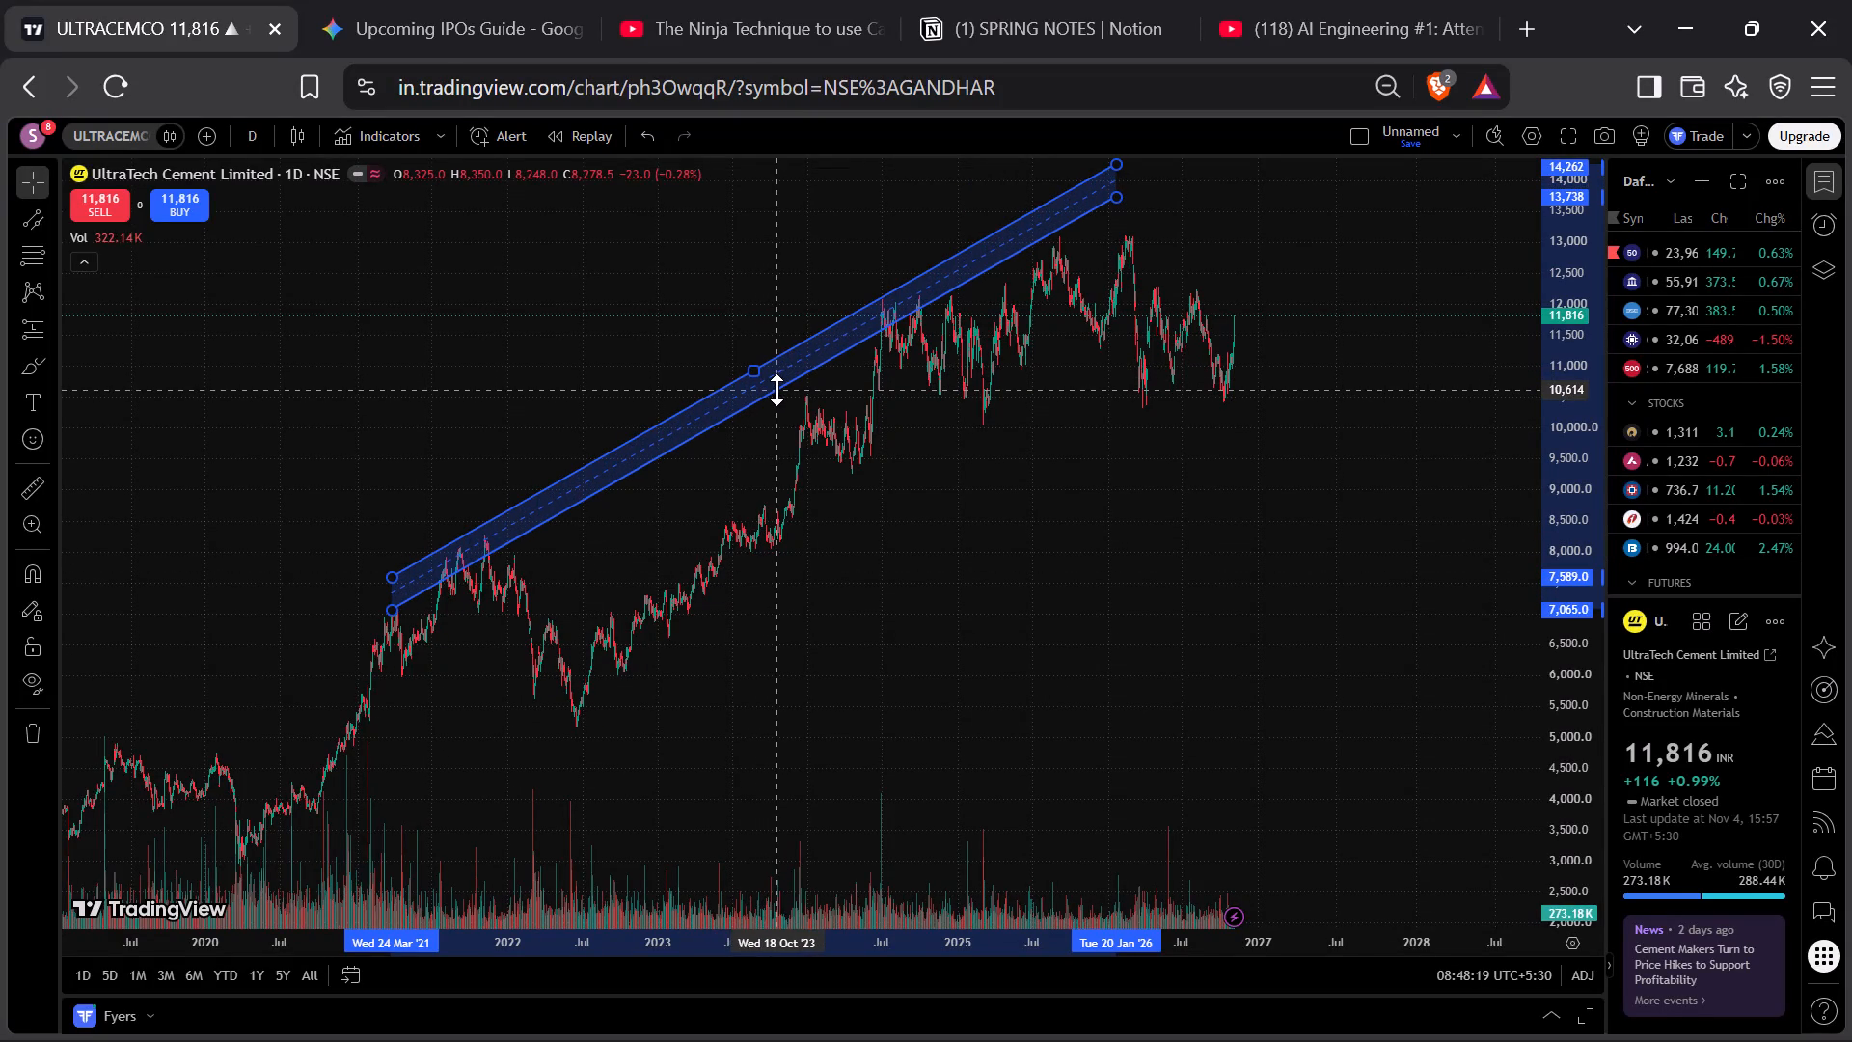
pyautogui.moveTo(776, 390); pyautogui.dragTo(784, 380)
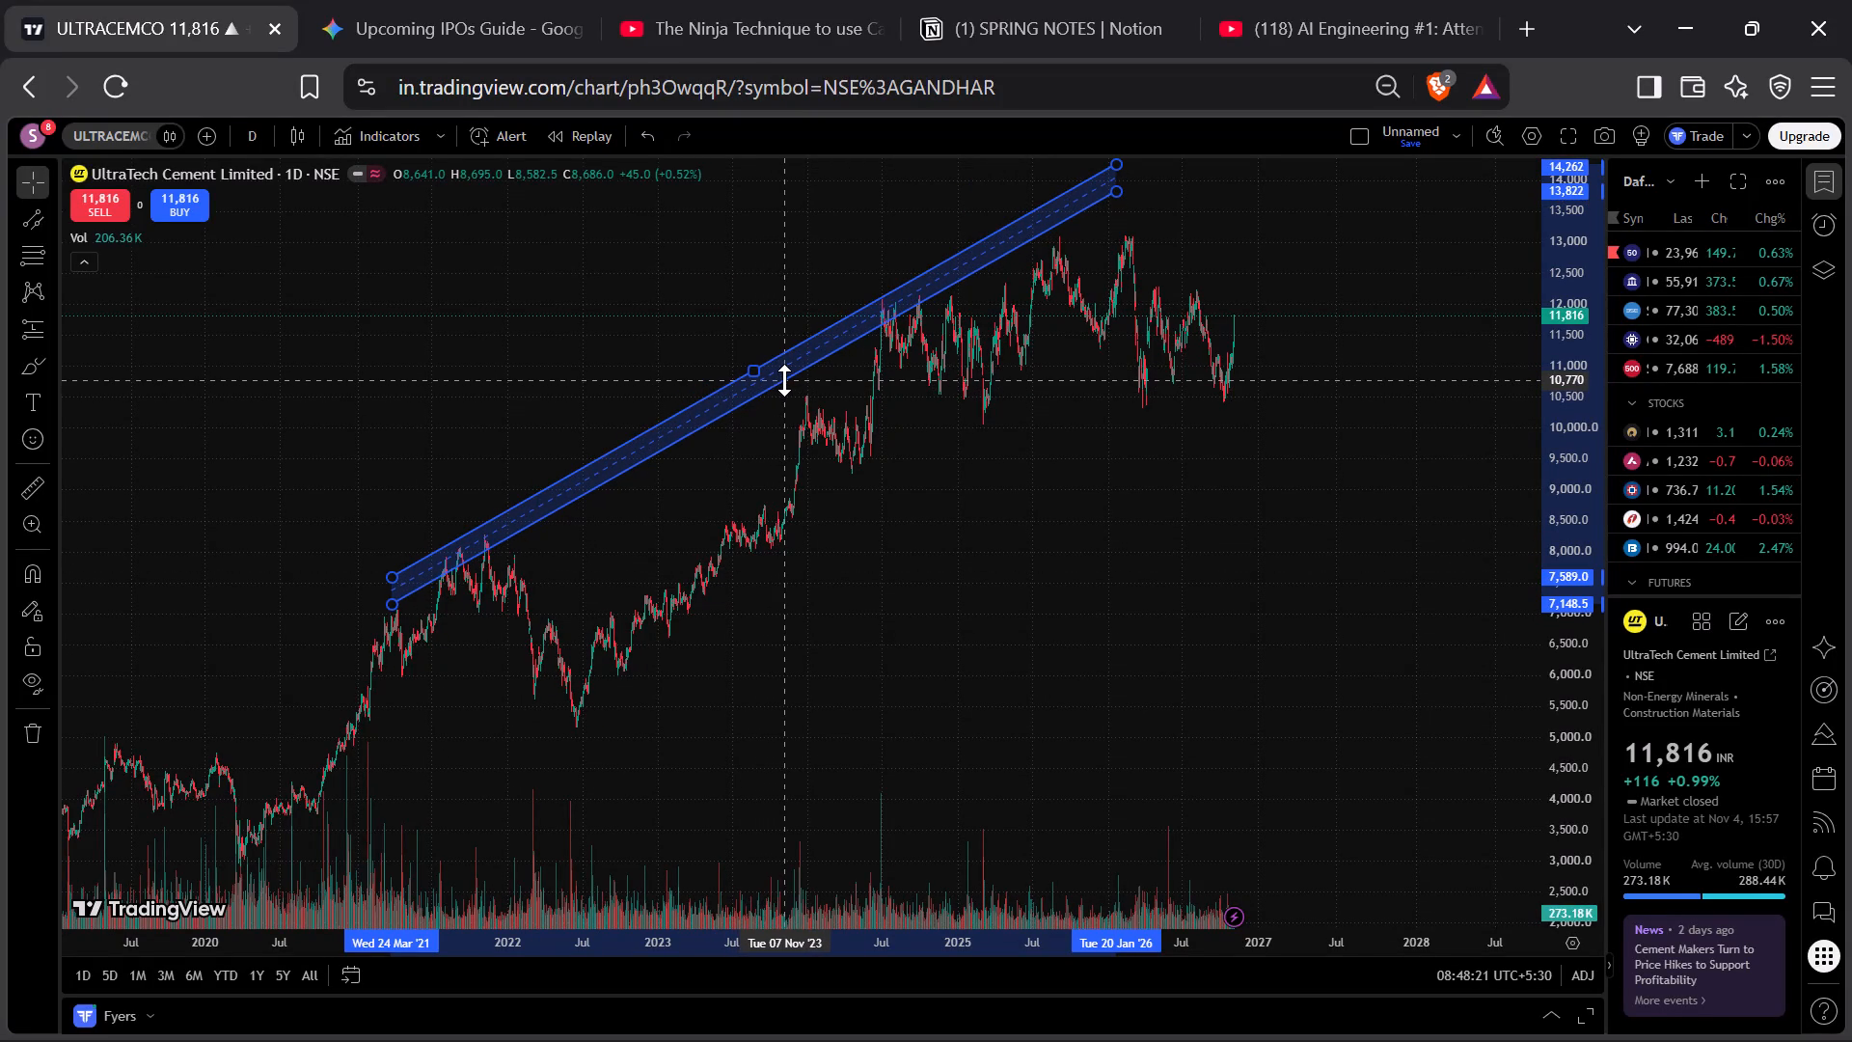
pyautogui.moveTo(784, 380); pyautogui.dragTo(784, 379)
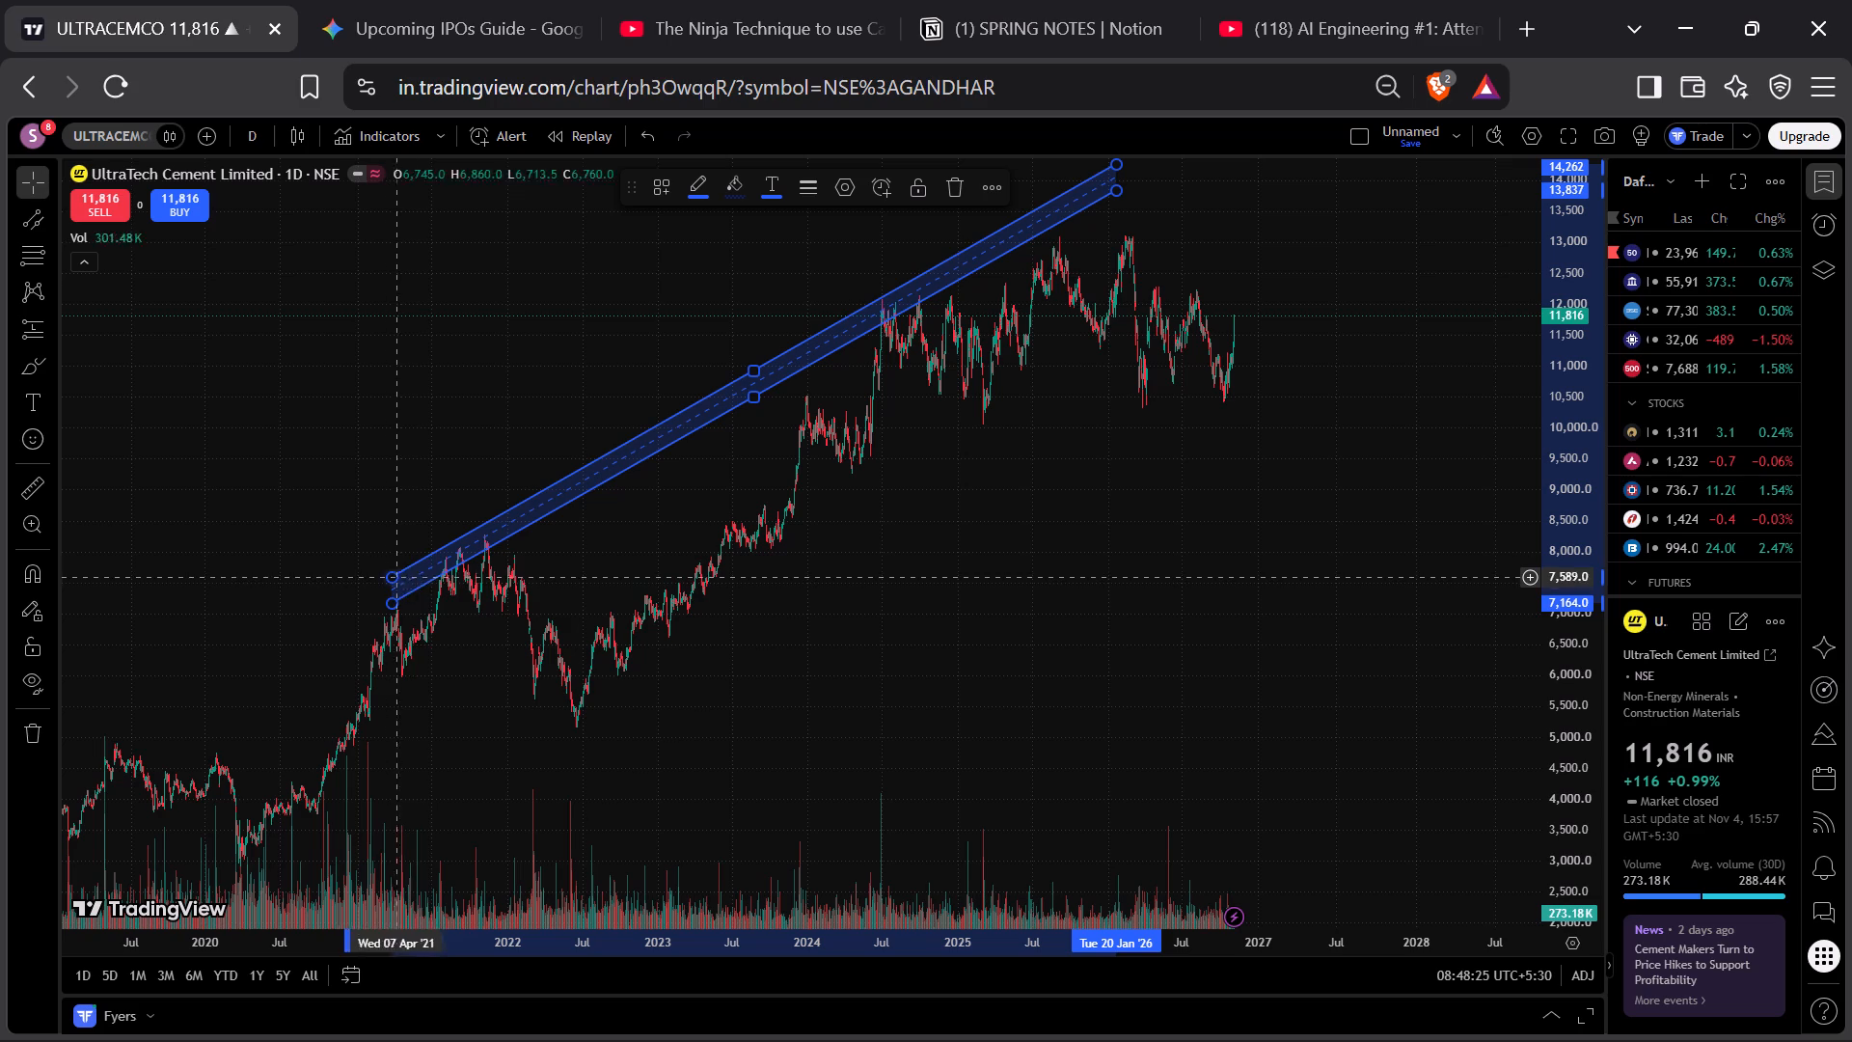
# Extend the rising channel's start back to about 6,950 at 1 October 2020, keeping it along the 2021 peaks.
pyautogui.moveTo(389, 574); pyautogui.dragTo(328, 621)
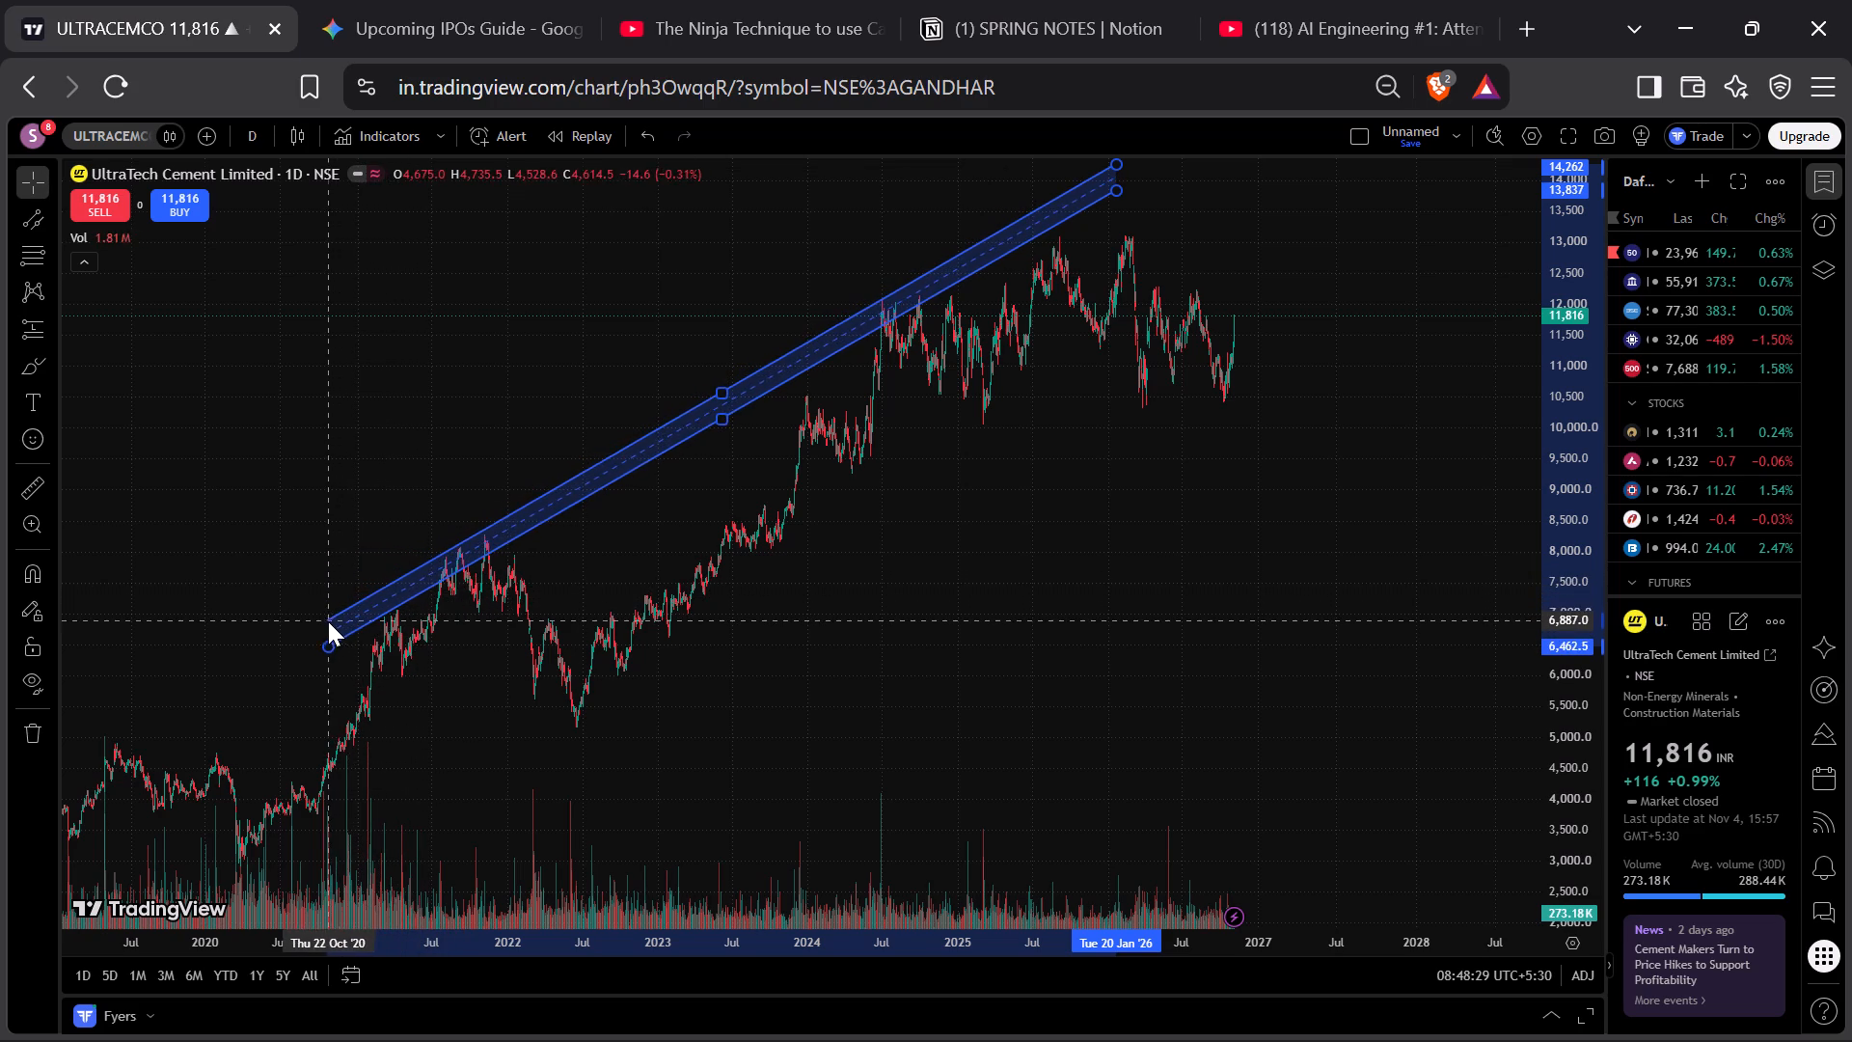
pyautogui.moveTo(328, 621); pyautogui.dragTo(304, 620)
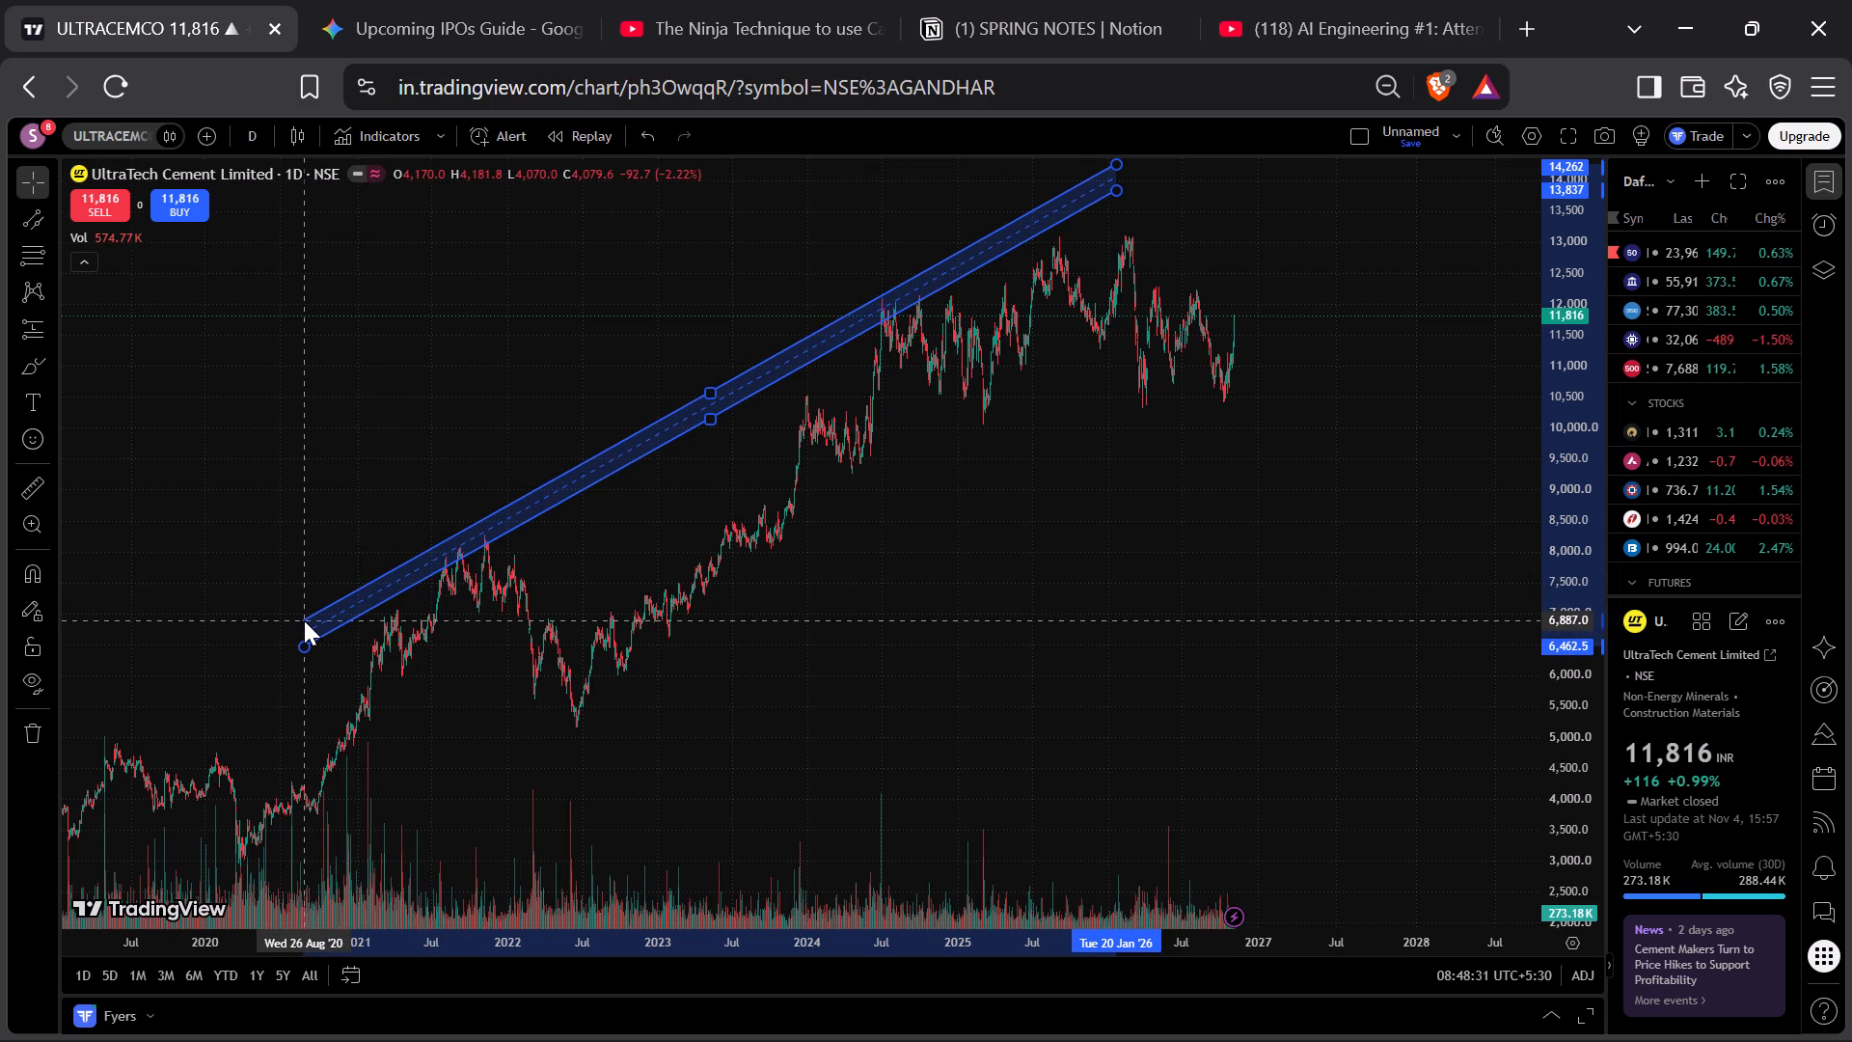
pyautogui.moveTo(304, 620); pyautogui.dragTo(313, 617)
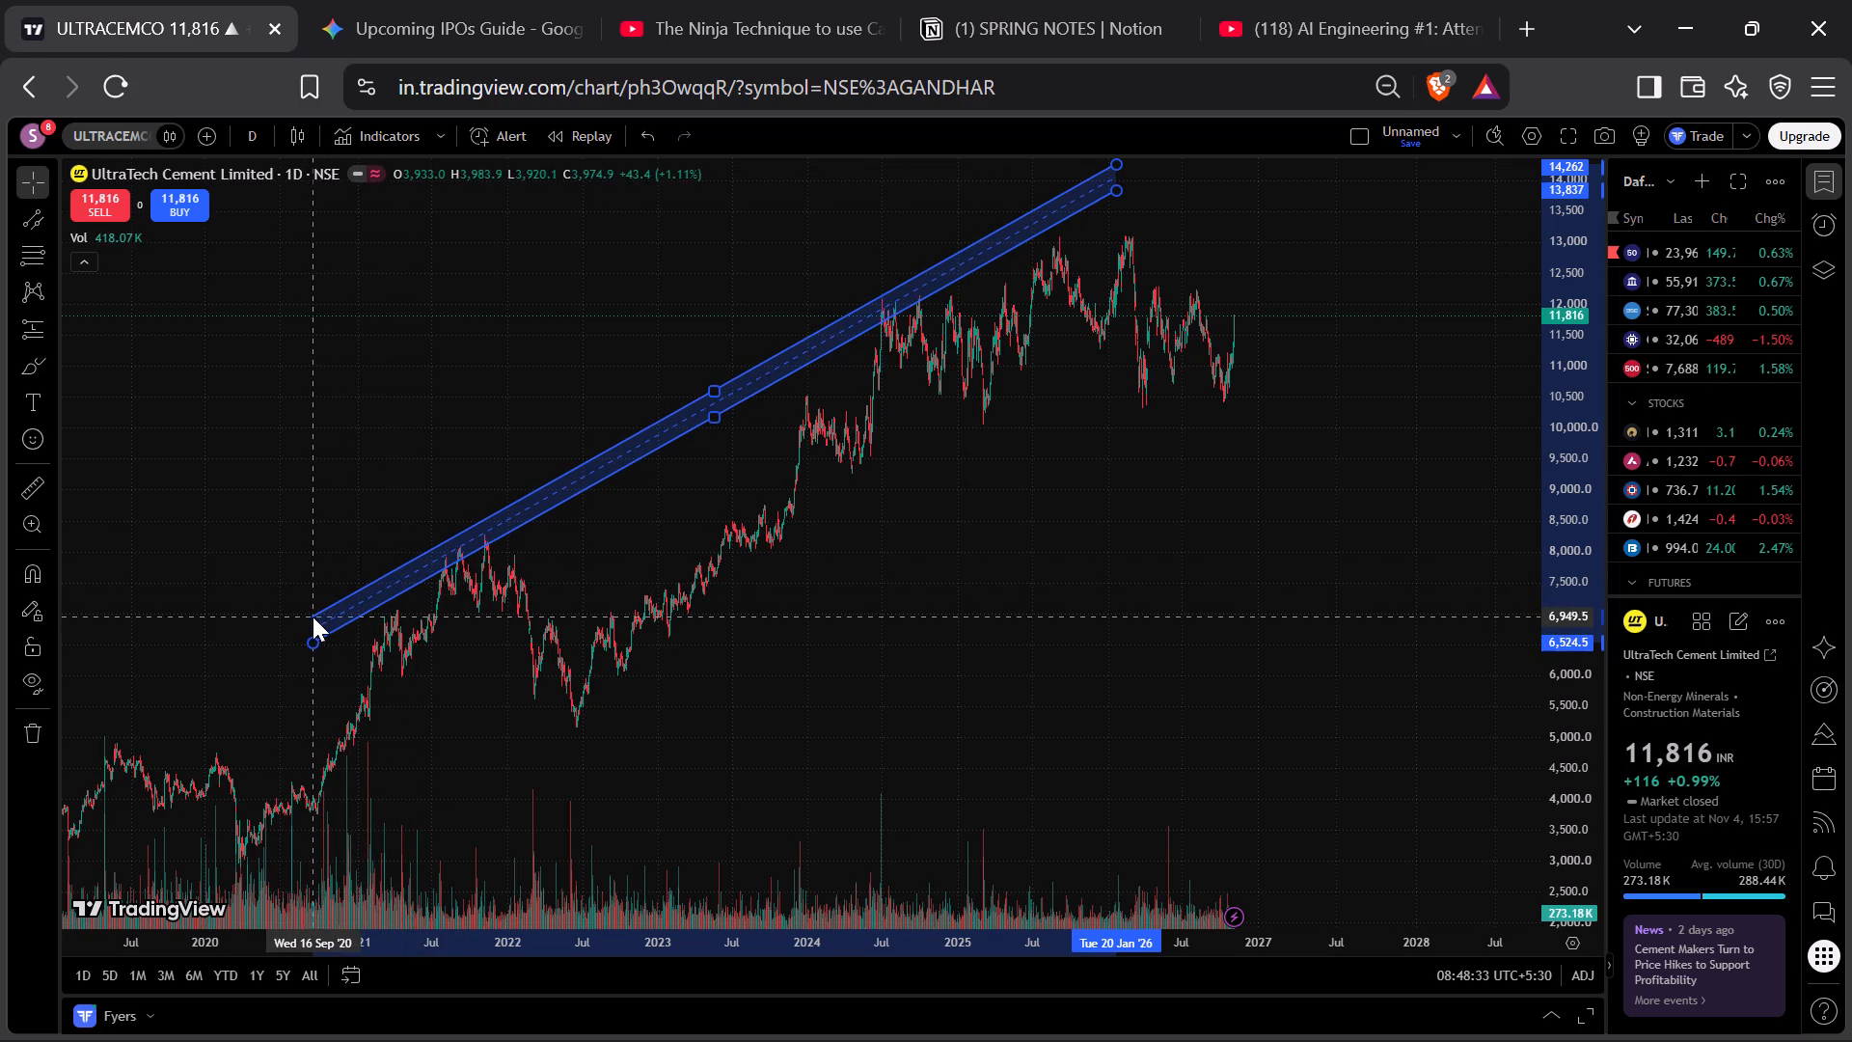
pyautogui.moveTo(313, 617); pyautogui.dragTo(319, 617)
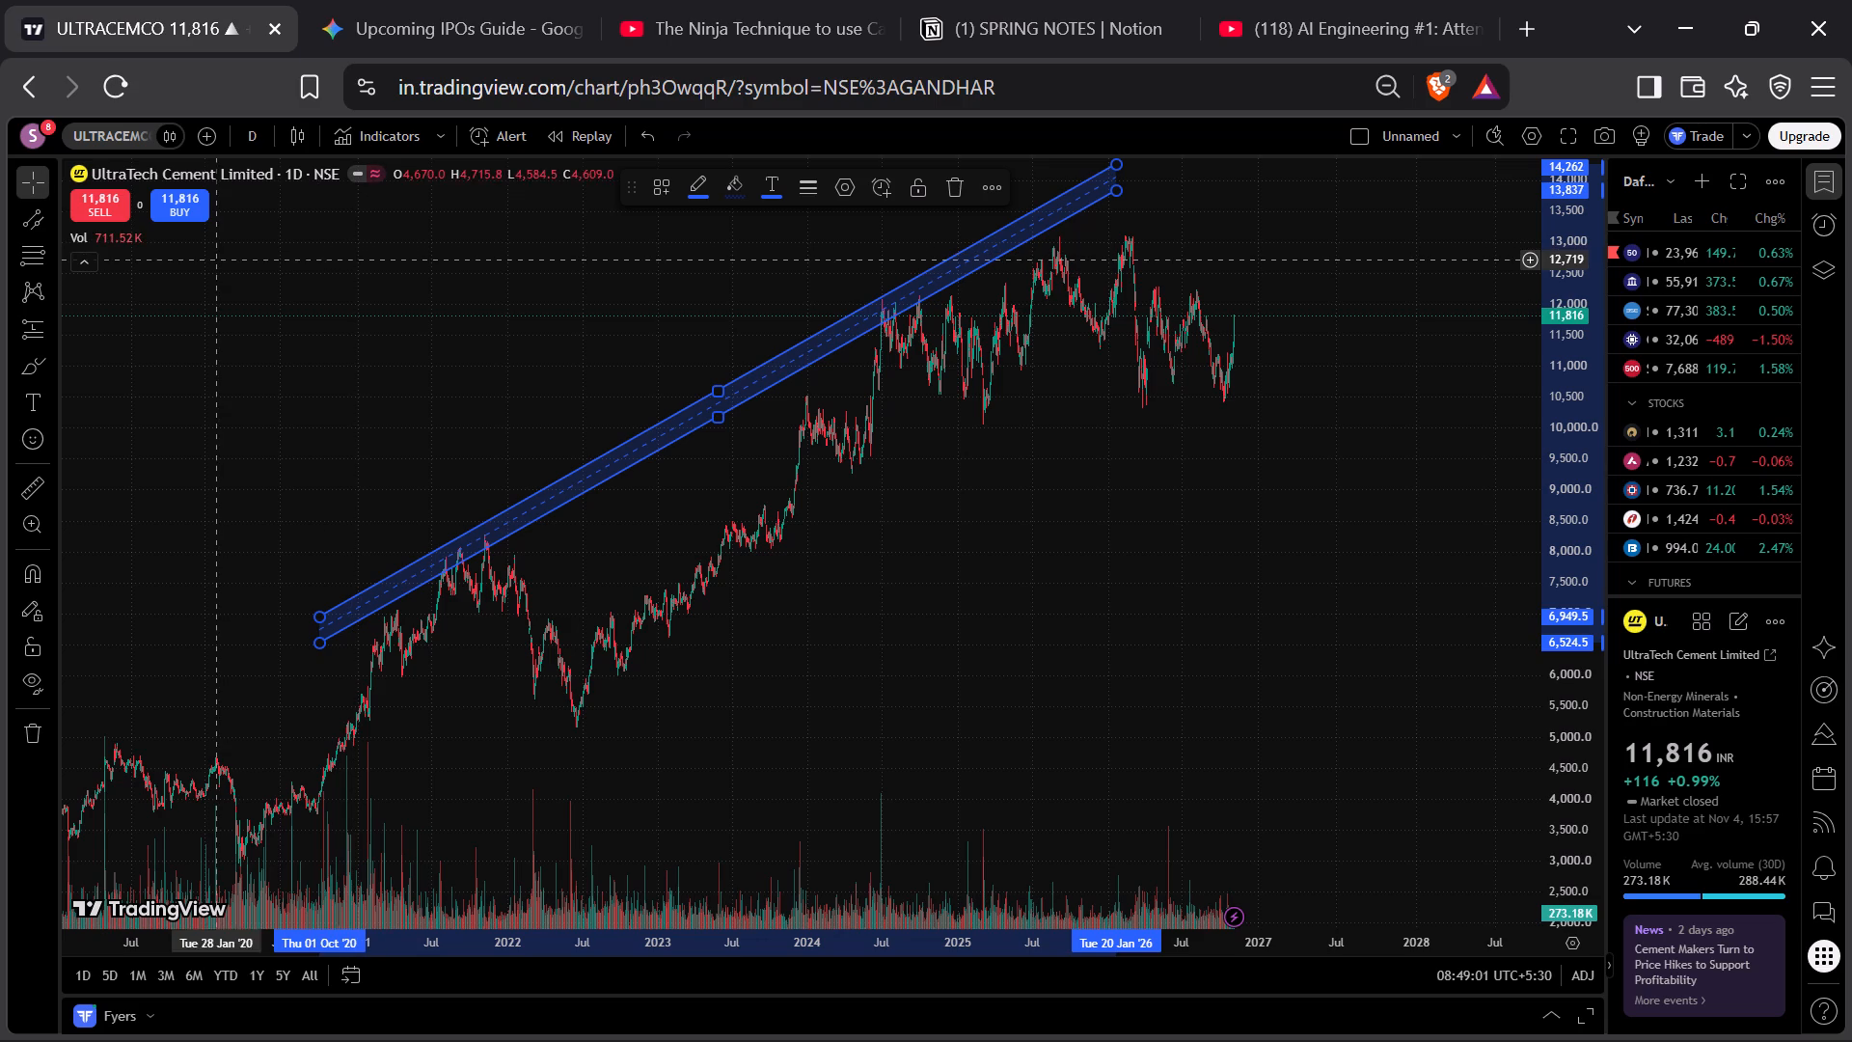
# Draw a nearly horizontal parallel channel over the 2024 peaks, about 12,095 to 12,430, from 7 February 2024 to 24 August 2028.
pyautogui.click(56, 228)
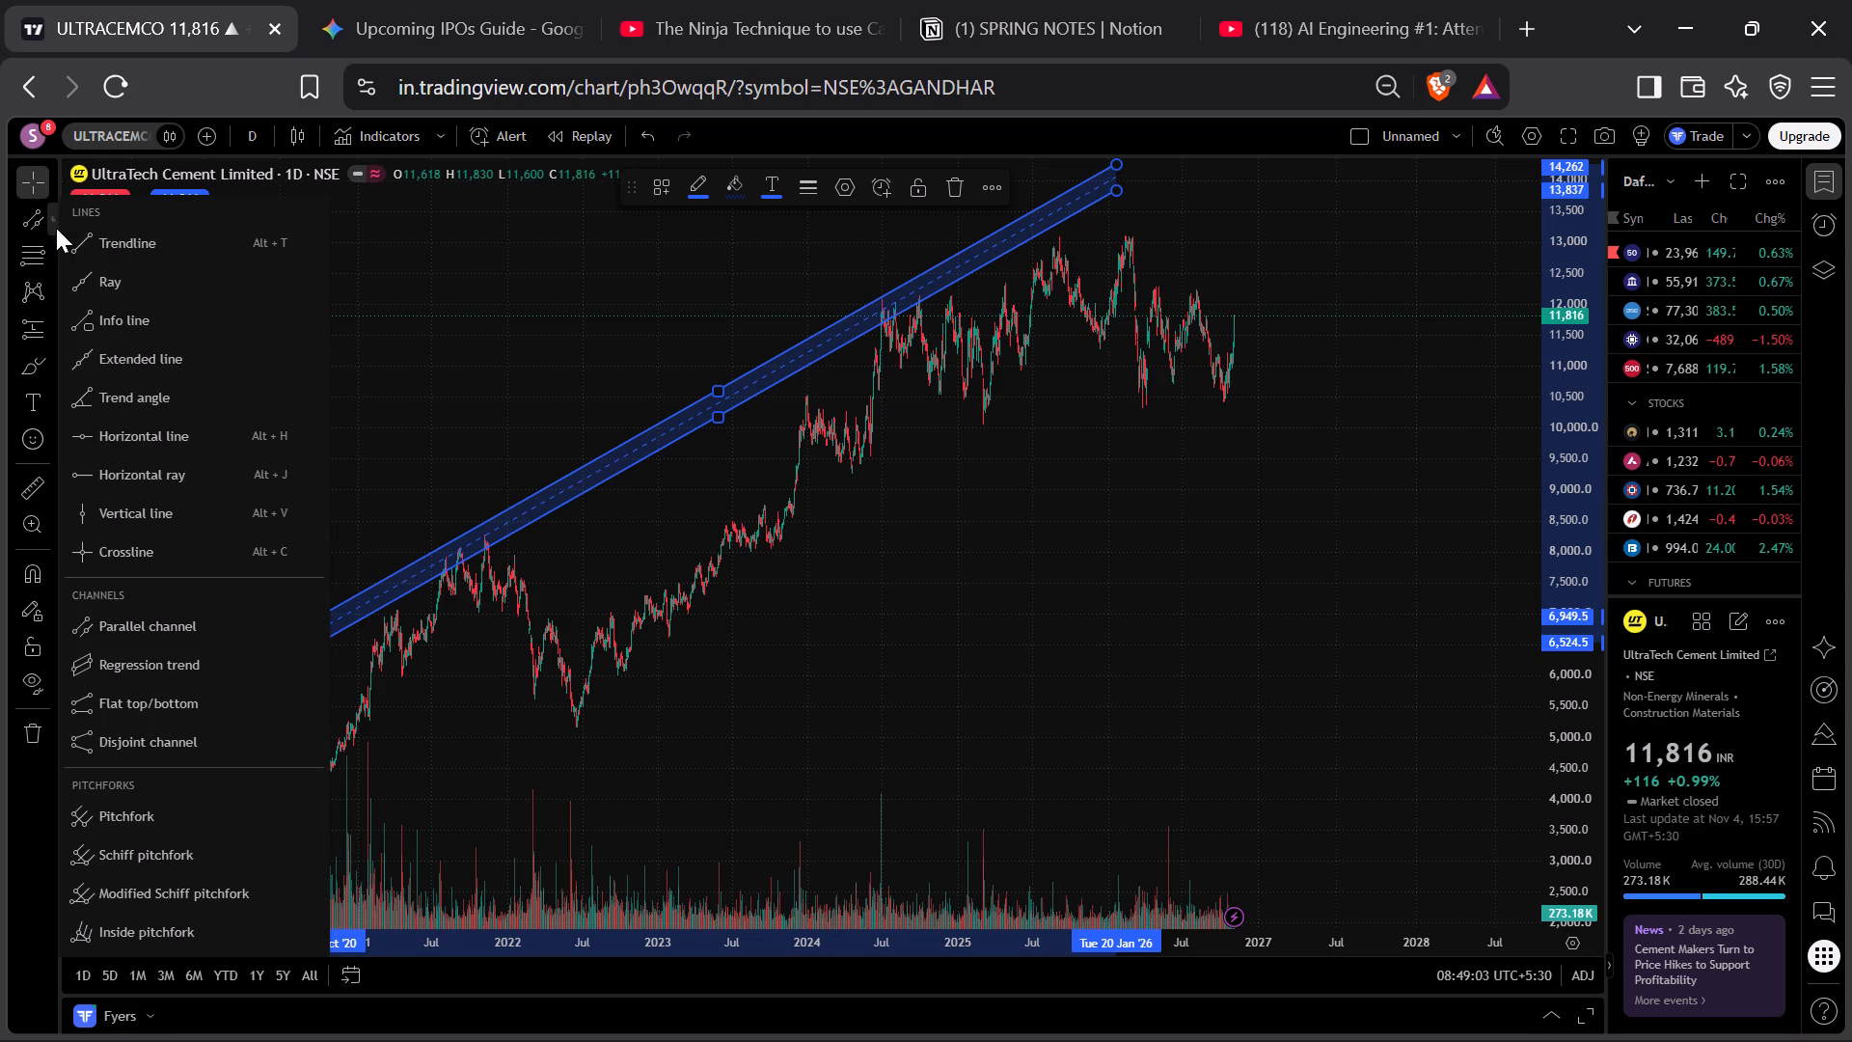
pyautogui.click(115, 474)
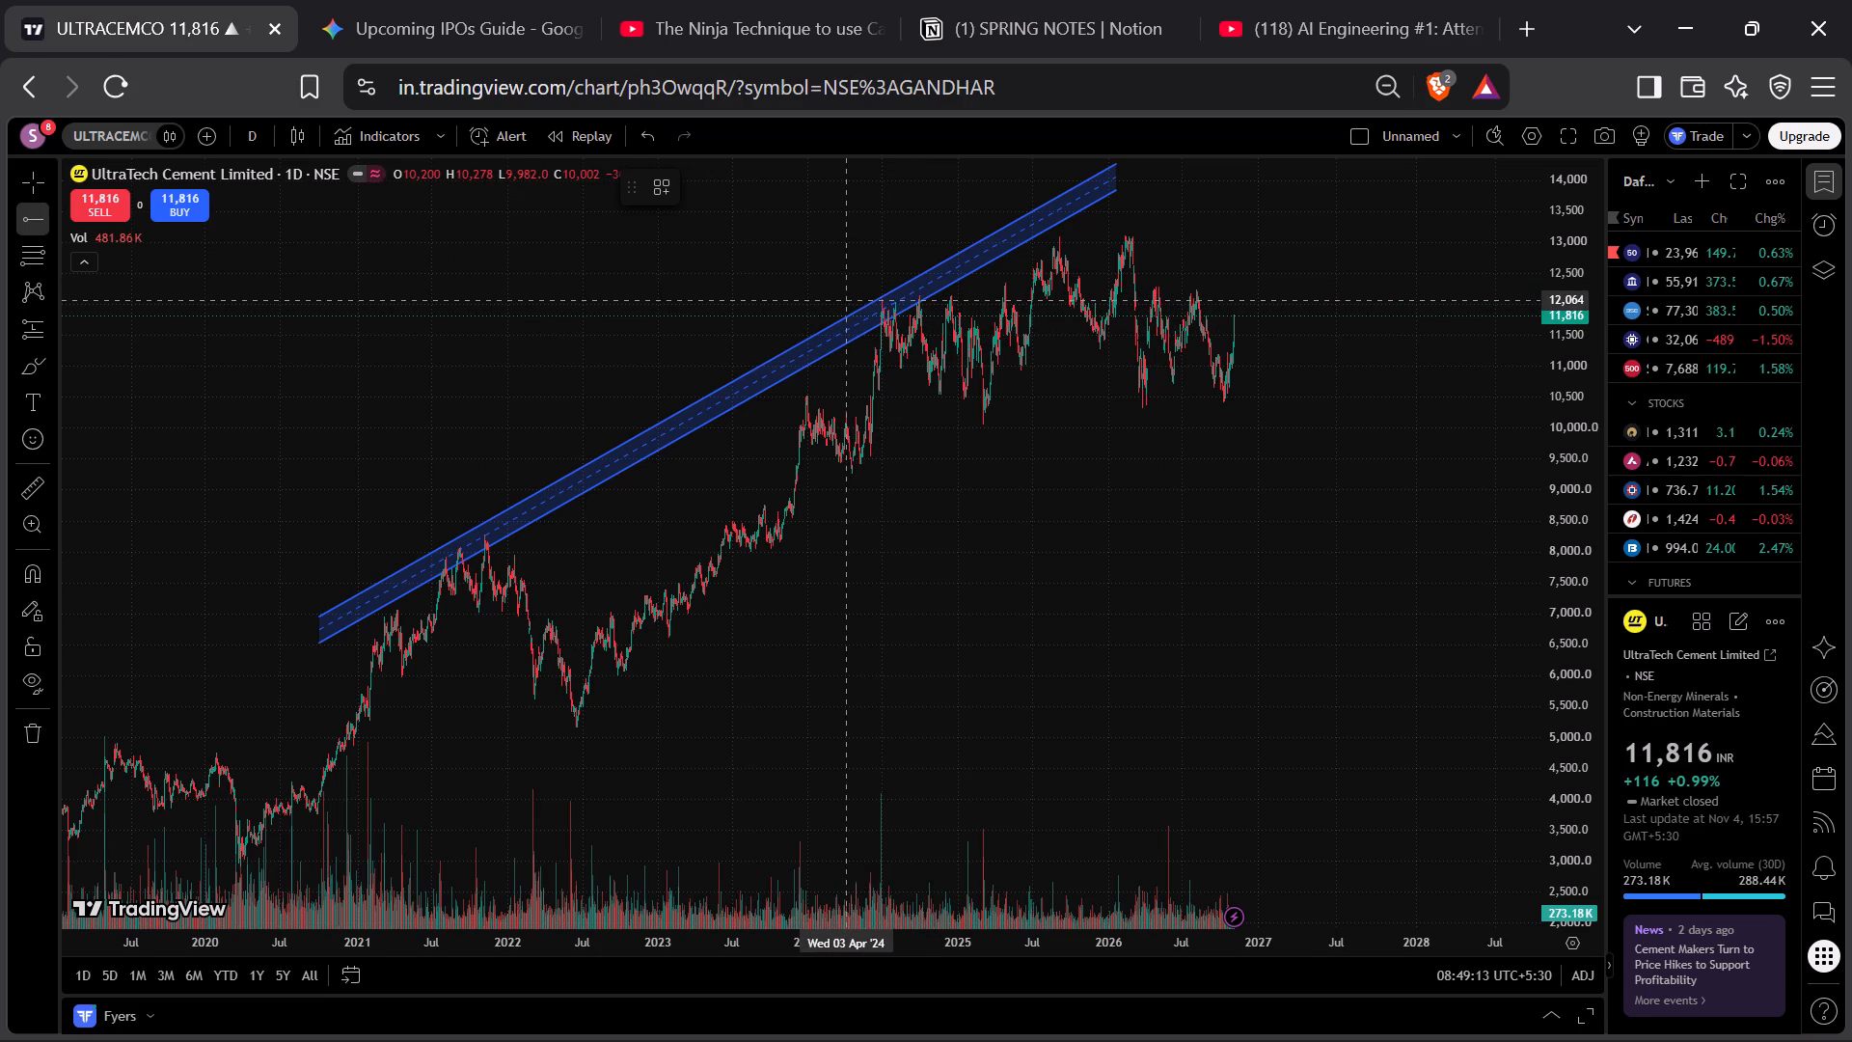
pyautogui.click(47, 223)
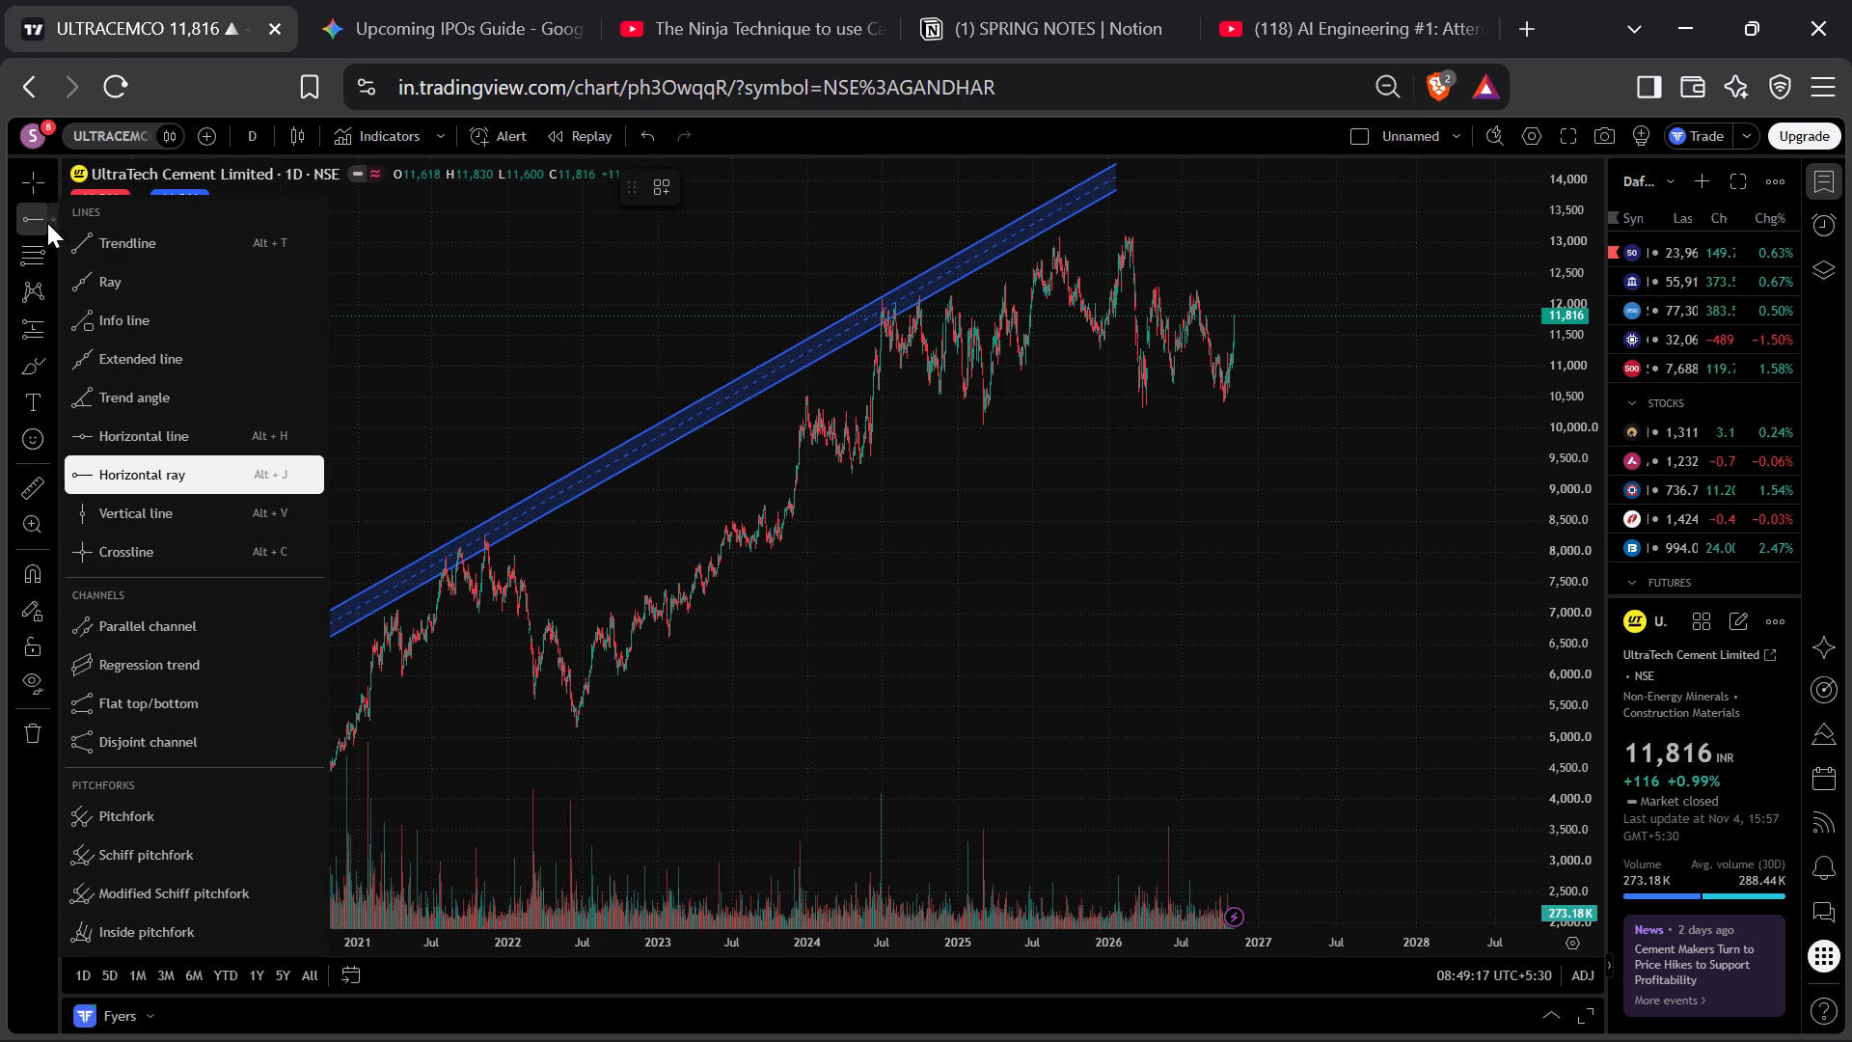
pyautogui.click(143, 621)
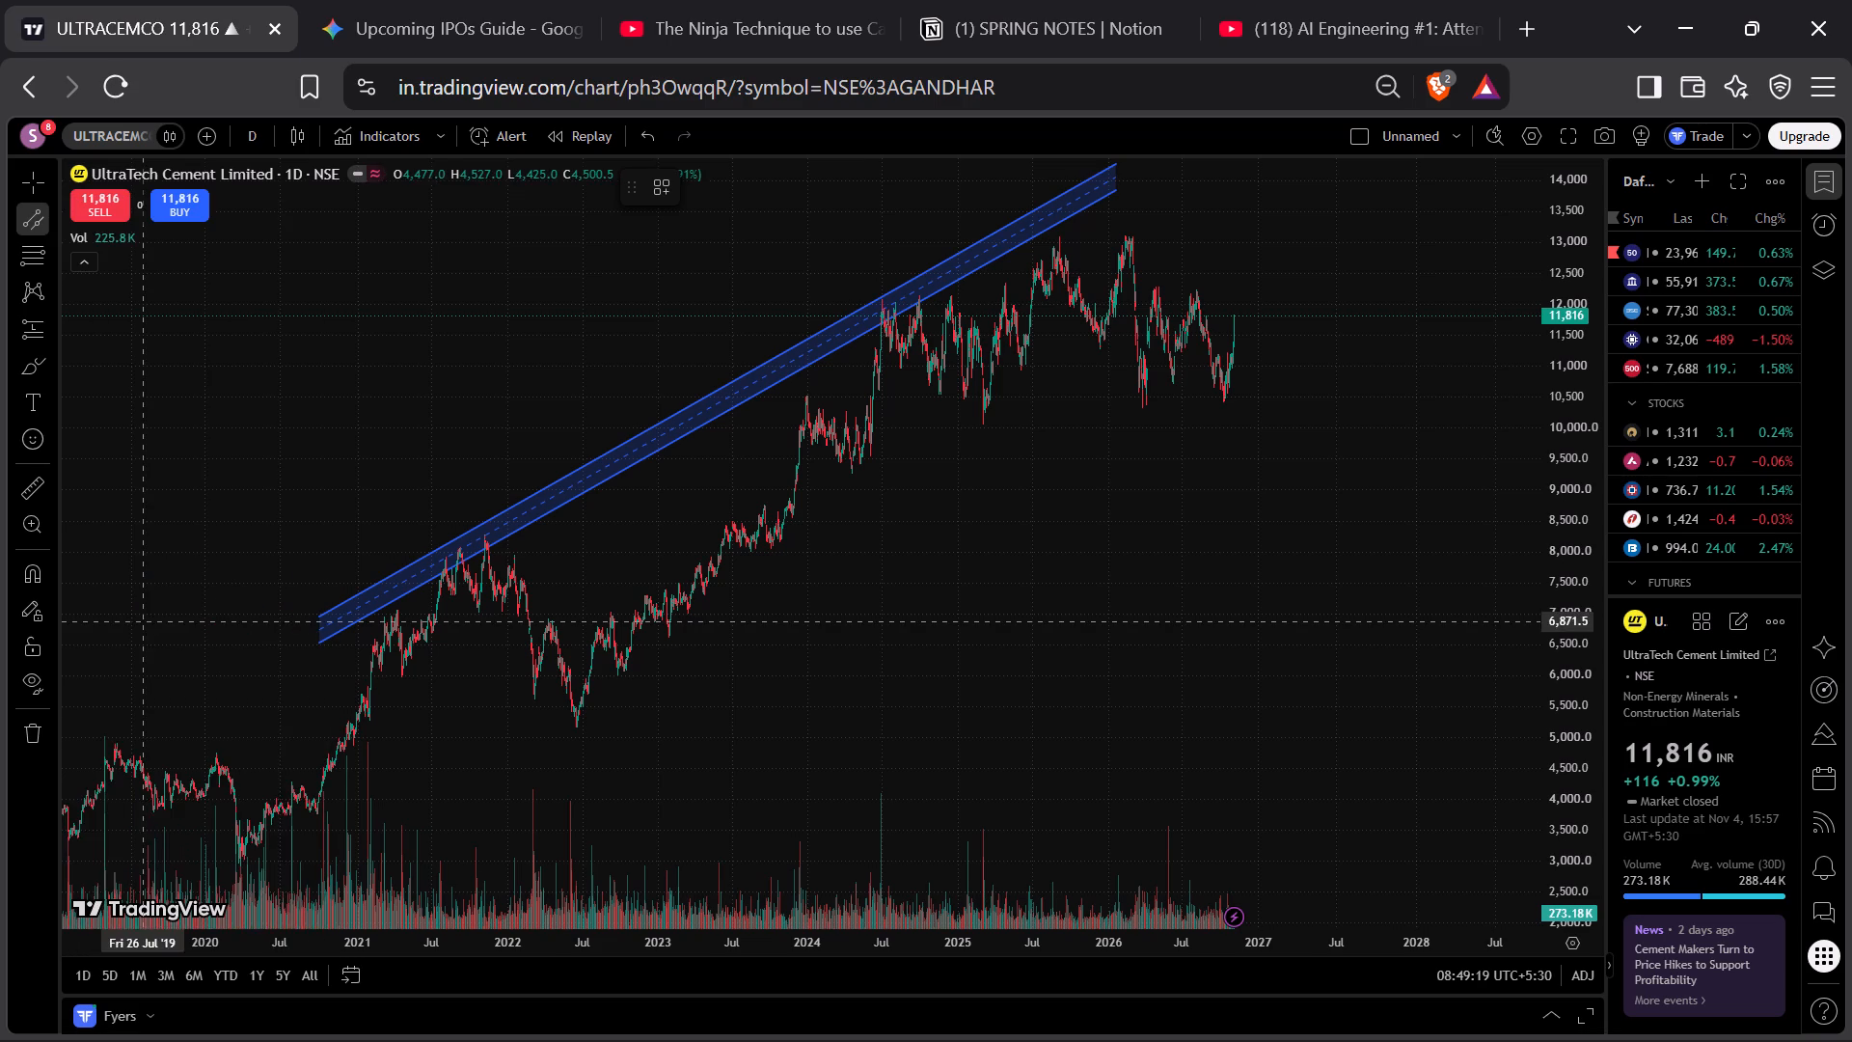
pyautogui.click(823, 298)
pyautogui.moveTo(823, 298); pyautogui.dragTo(901, 304)
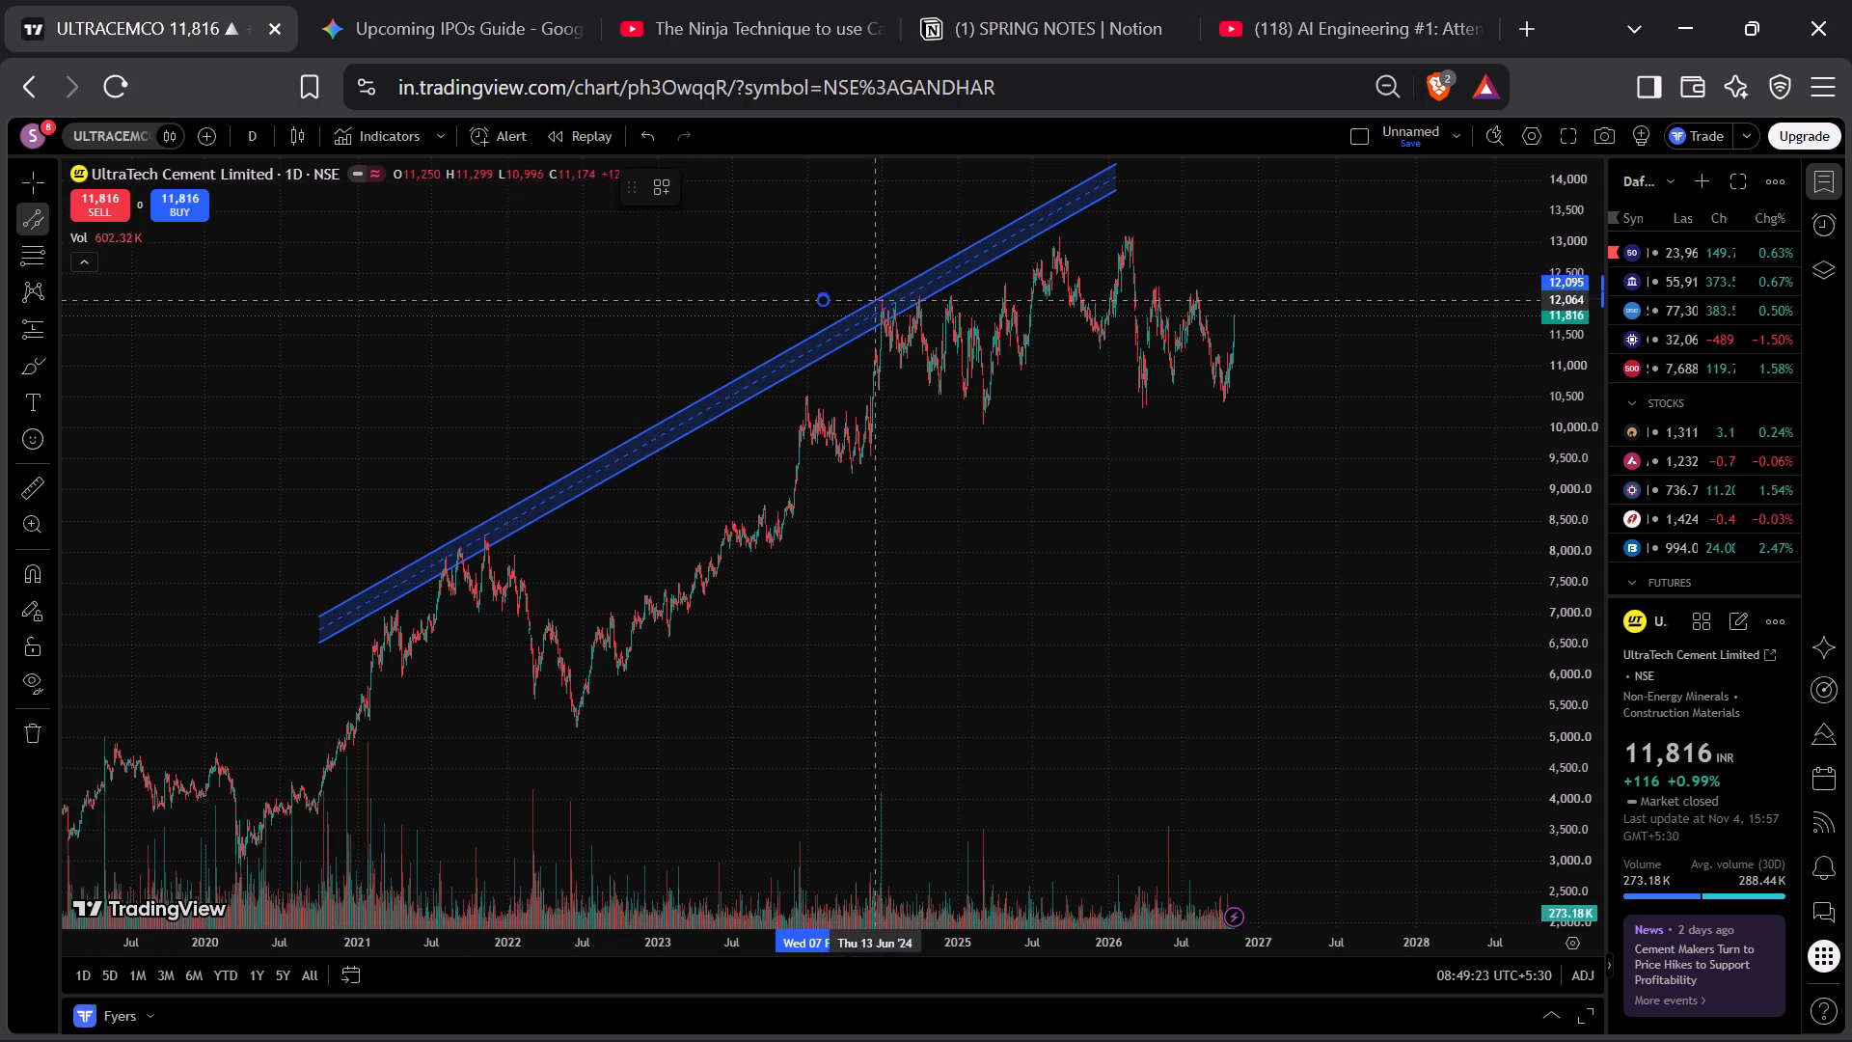
pyautogui.moveTo(901, 304); pyautogui.dragTo(1401, 288)
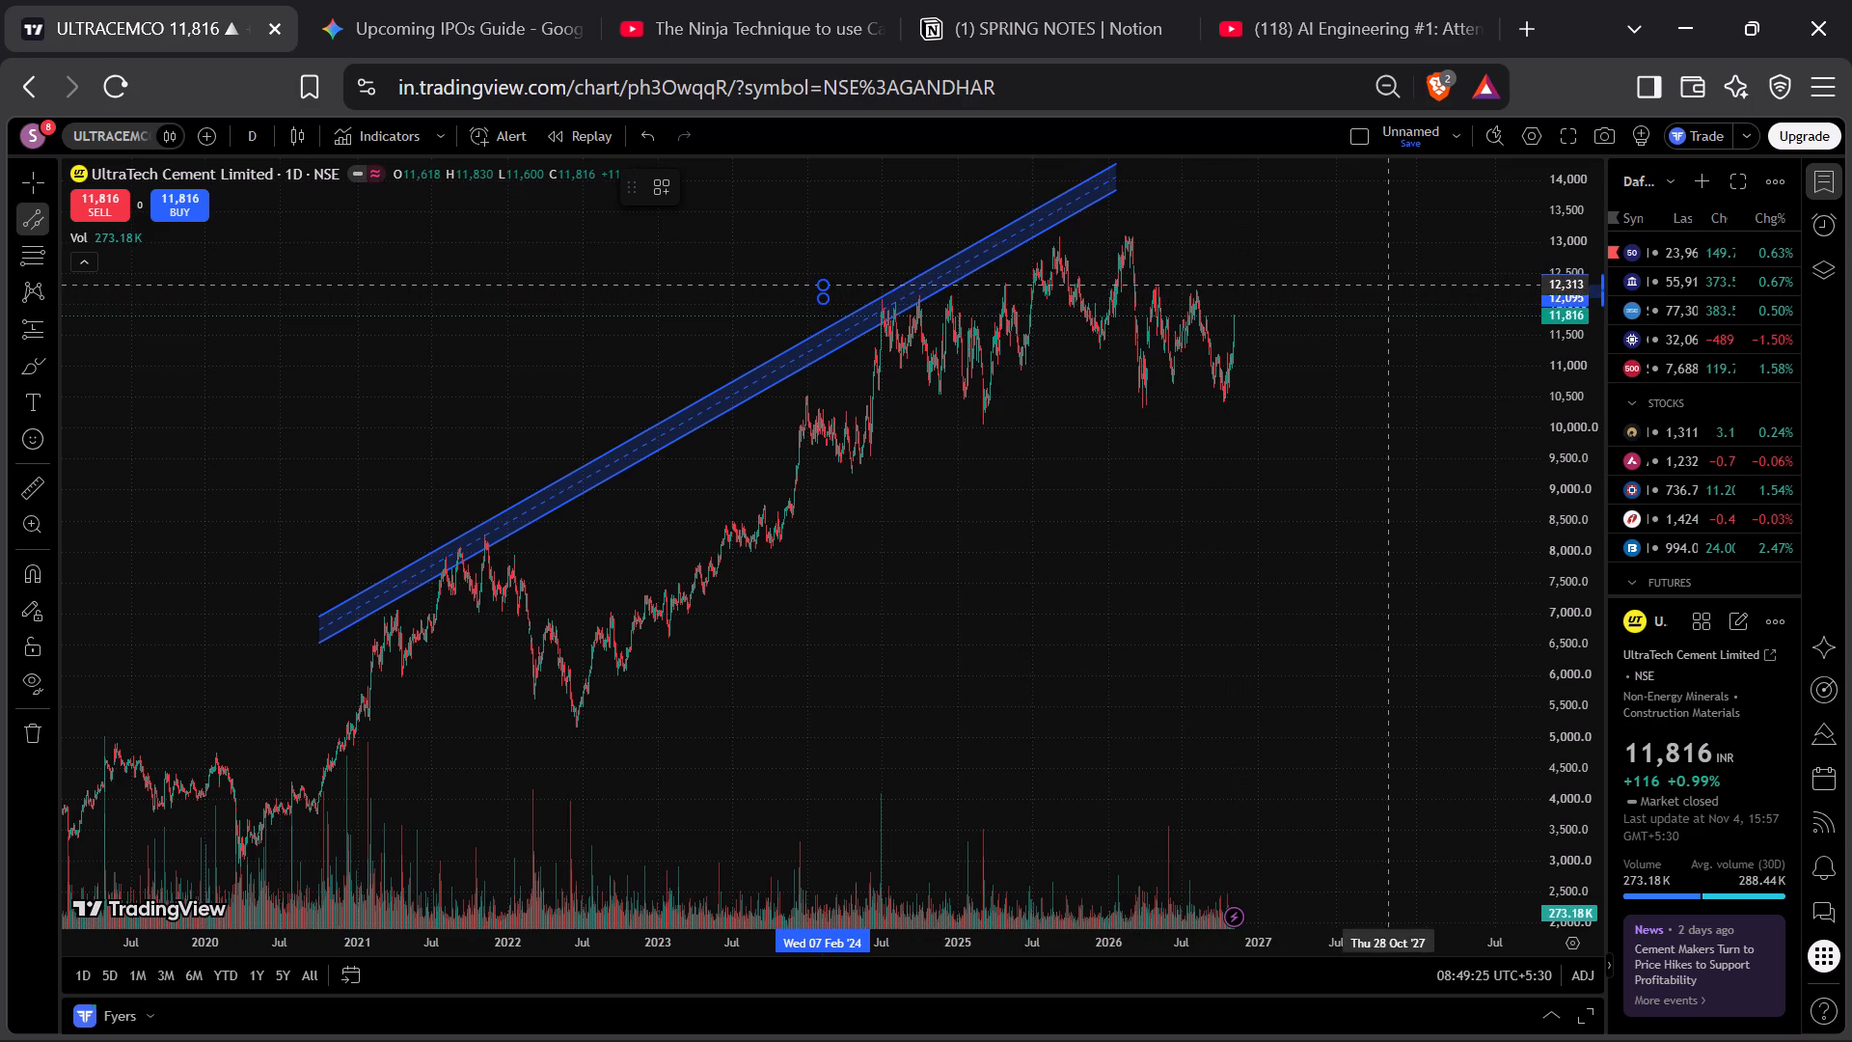
pyautogui.moveTo(1401, 288); pyautogui.dragTo(1405, 288)
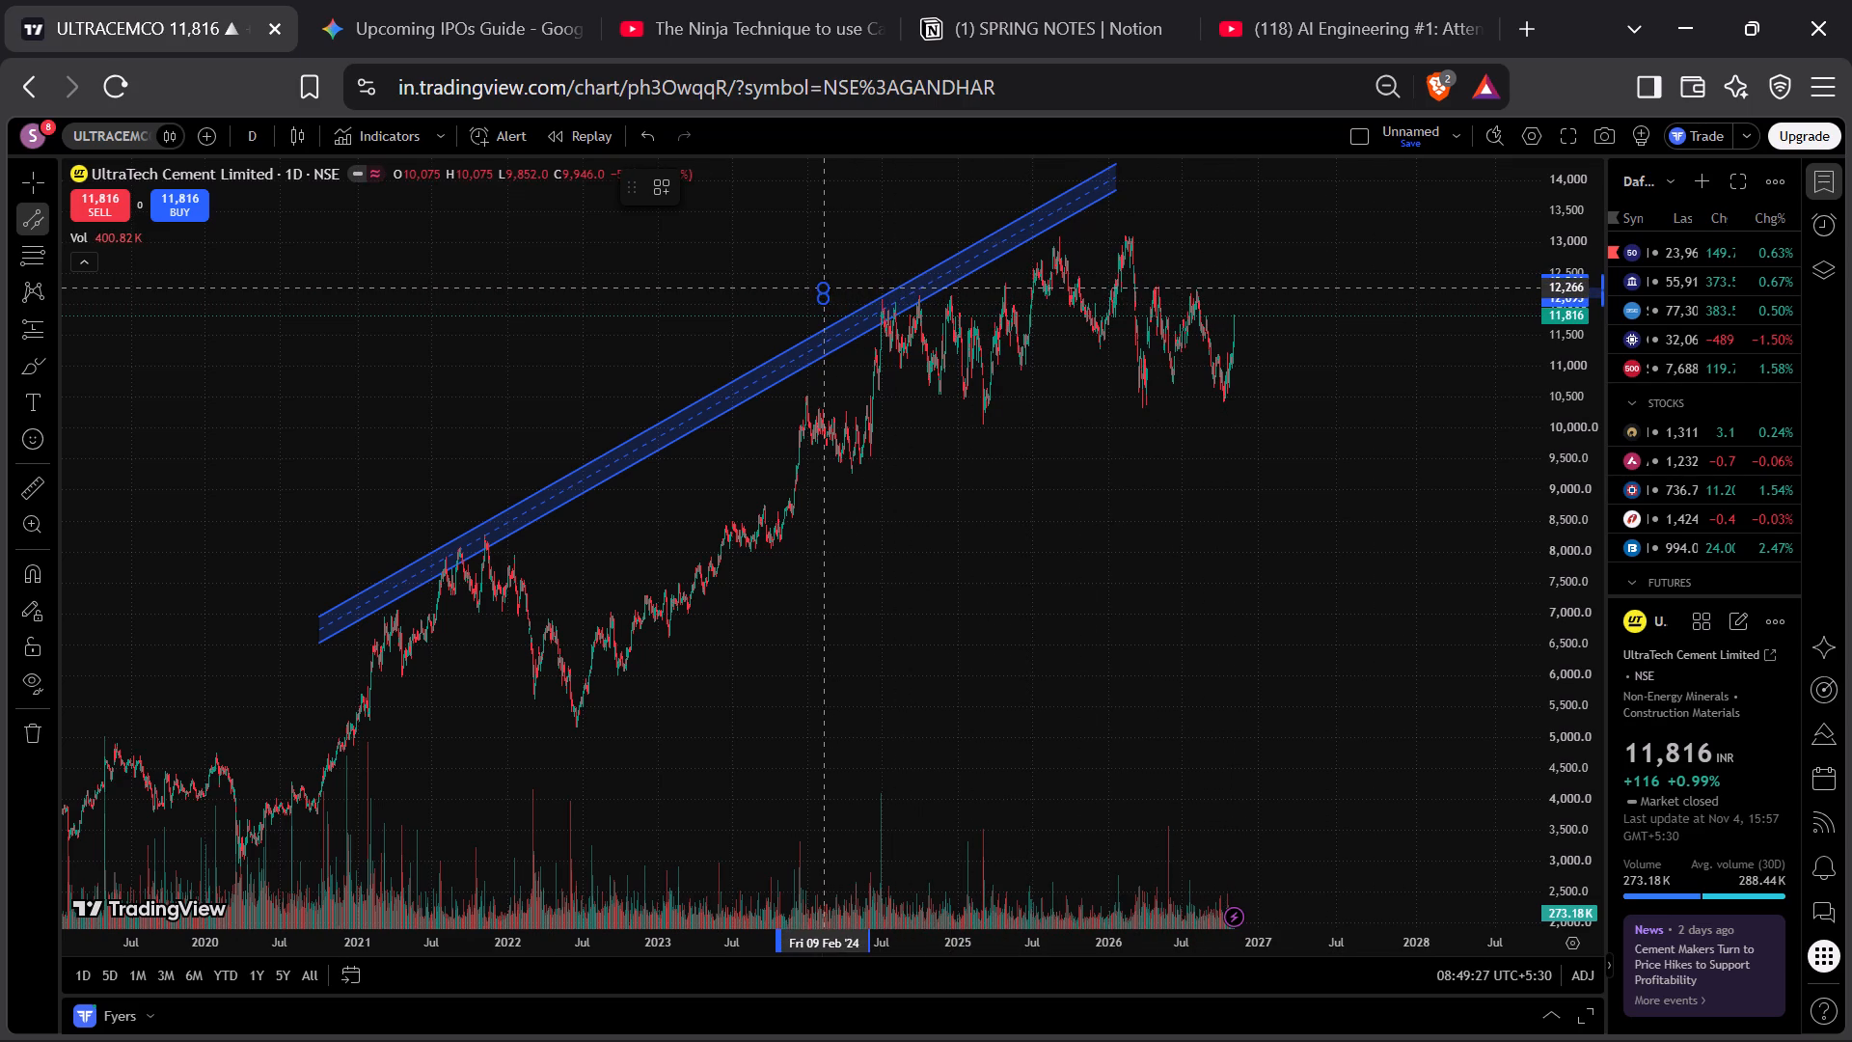
pyautogui.click(824, 288)
pyautogui.moveTo(819, 285); pyautogui.dragTo(1323, 273)
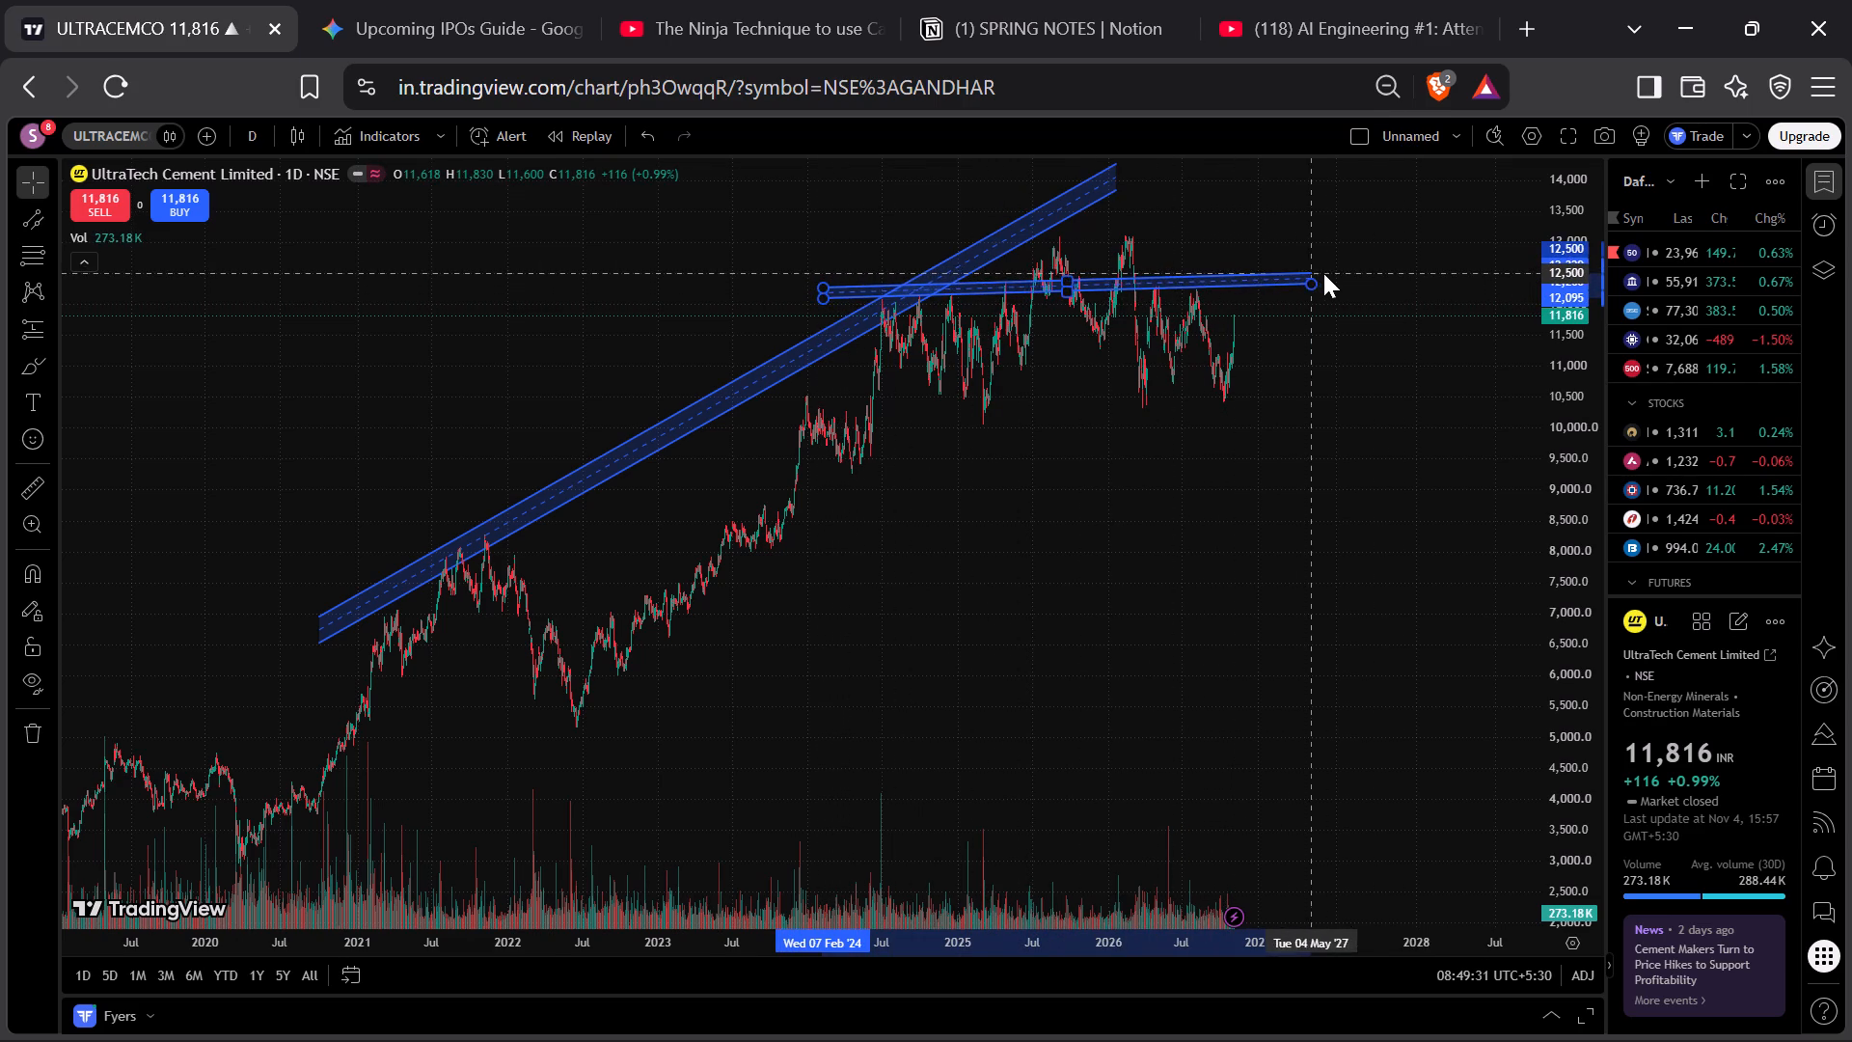
pyautogui.moveTo(1323, 273); pyautogui.dragTo(1509, 288)
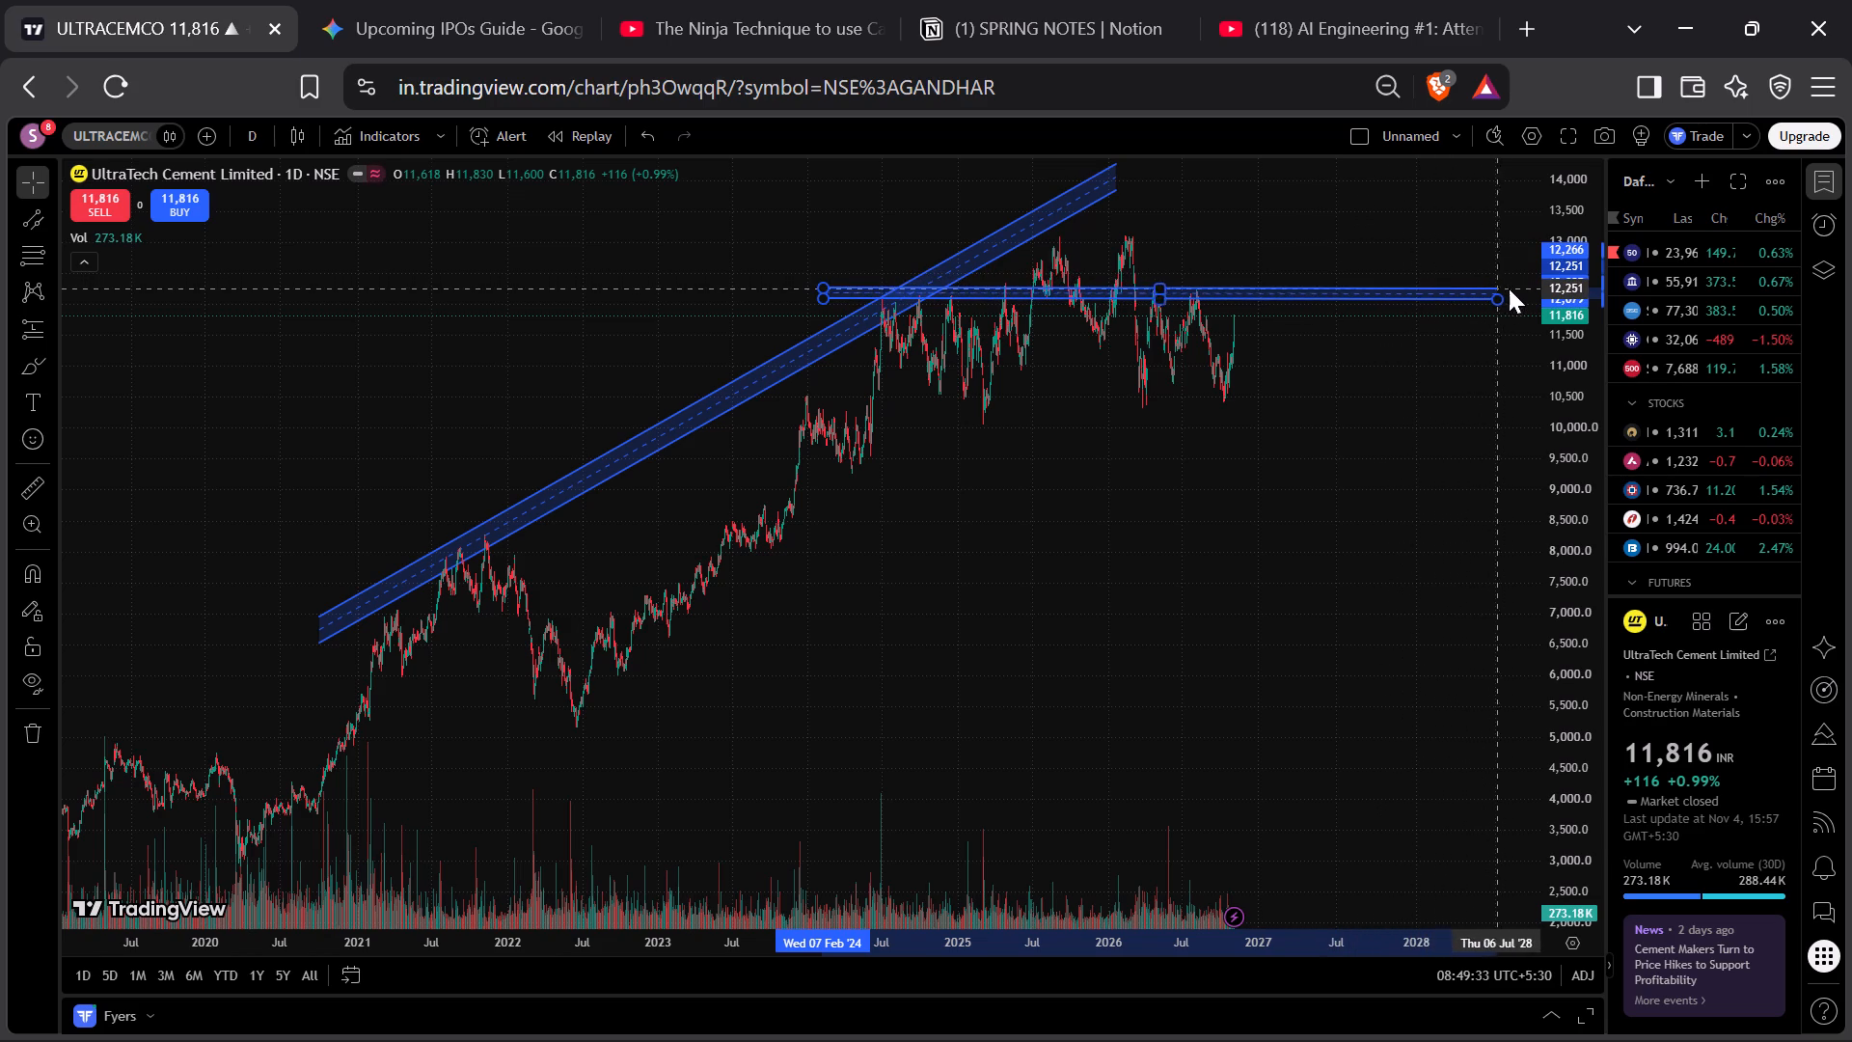
pyautogui.moveTo(1509, 288); pyautogui.dragTo(1518, 288)
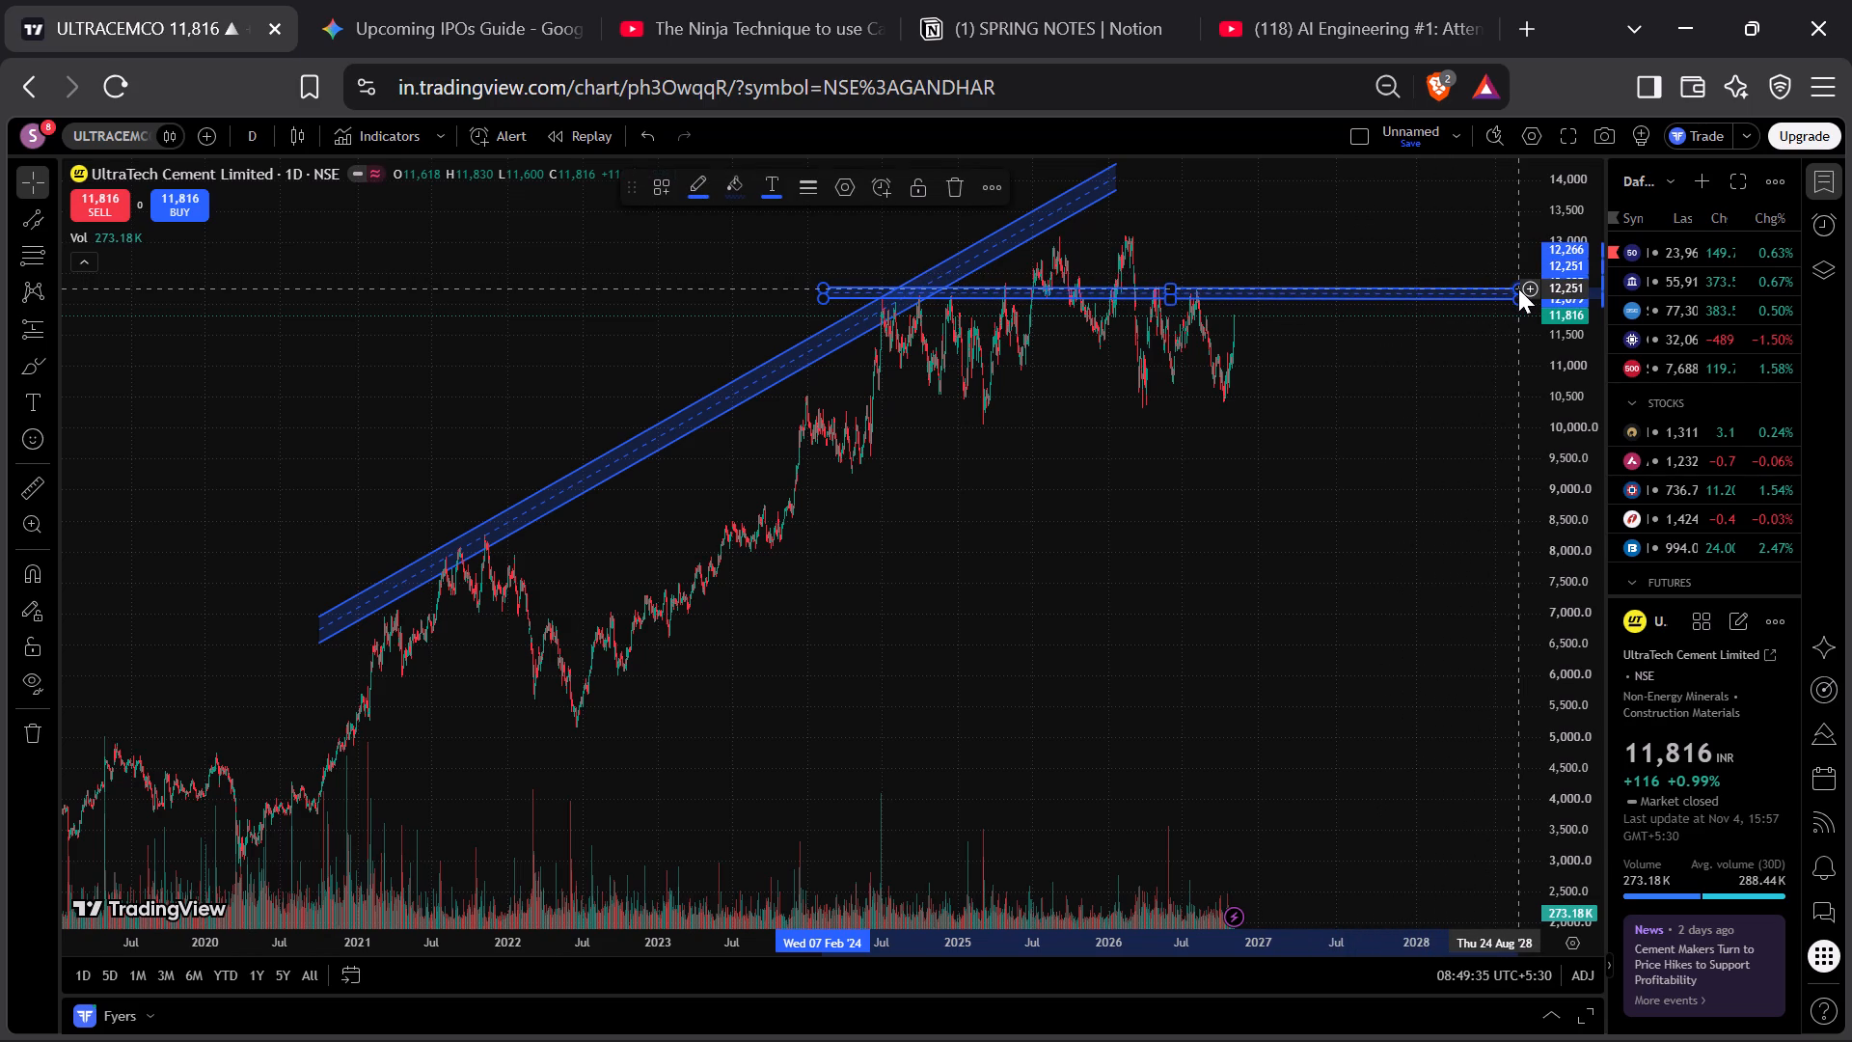
pyautogui.click(1518, 288)
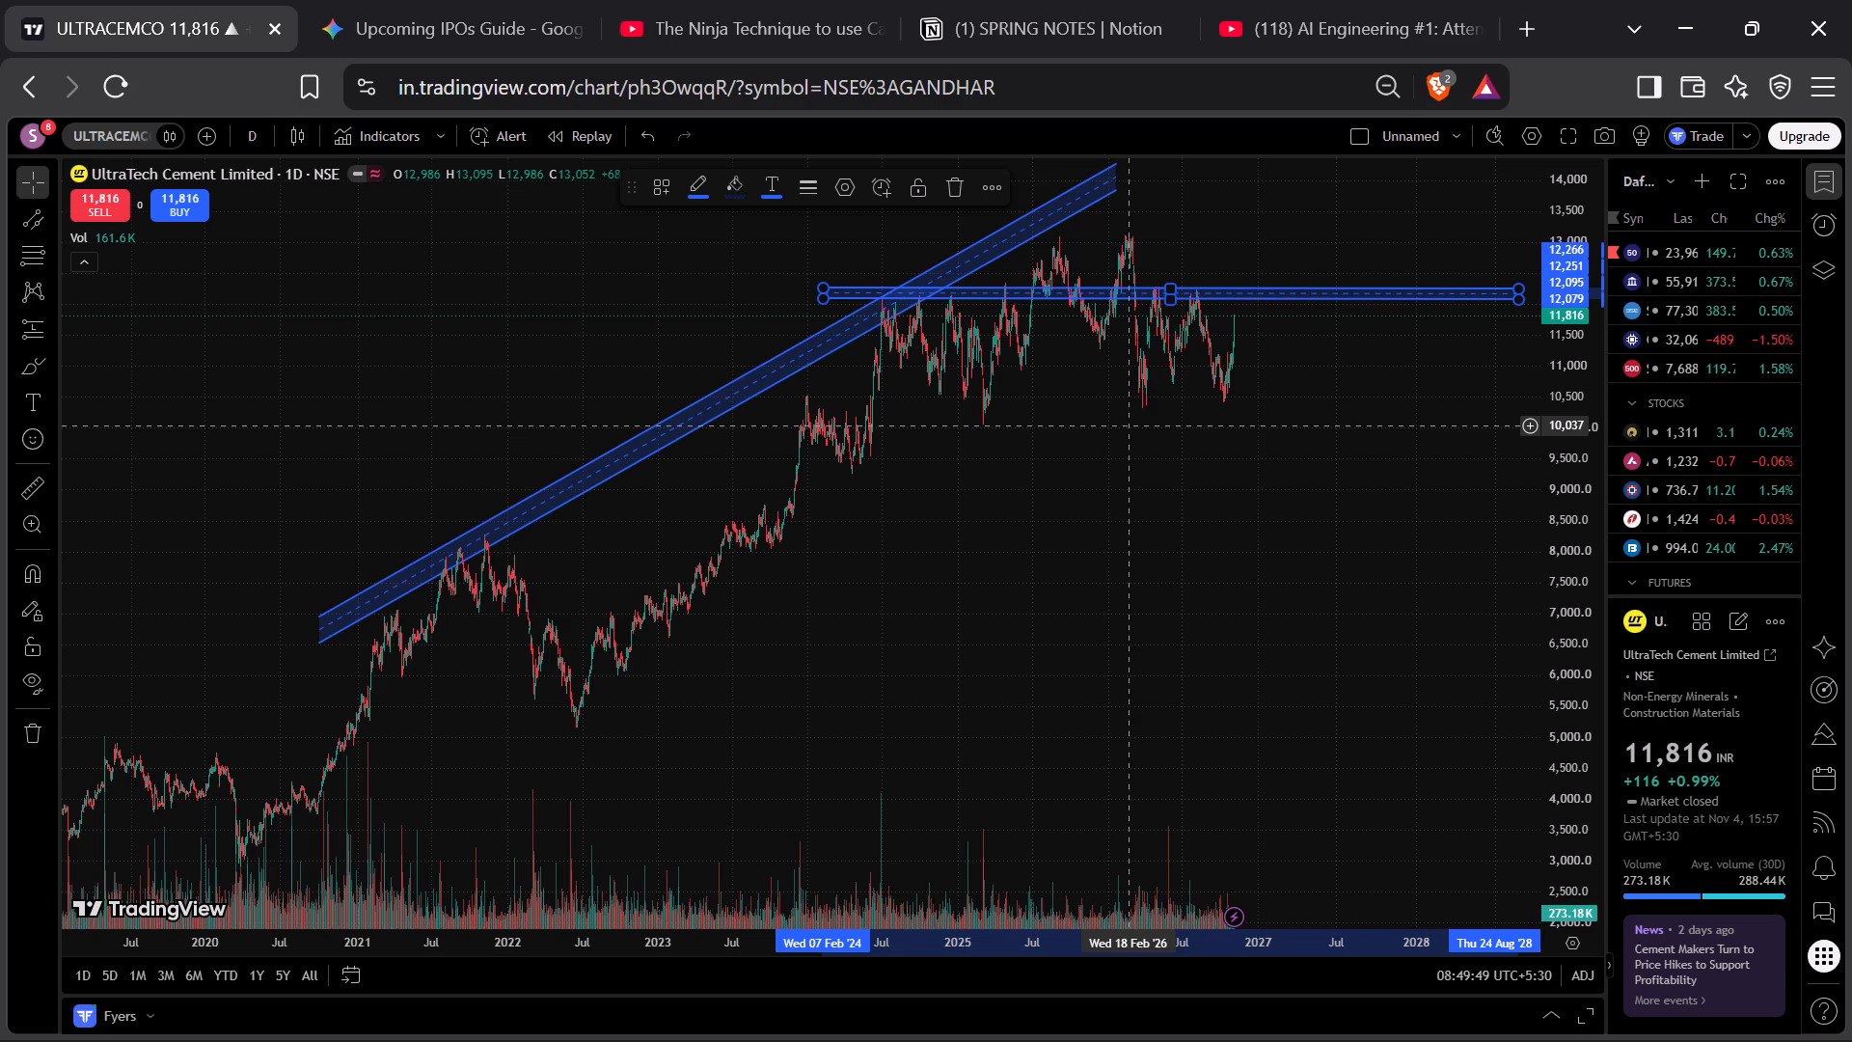
pyautogui.click(1171, 283)
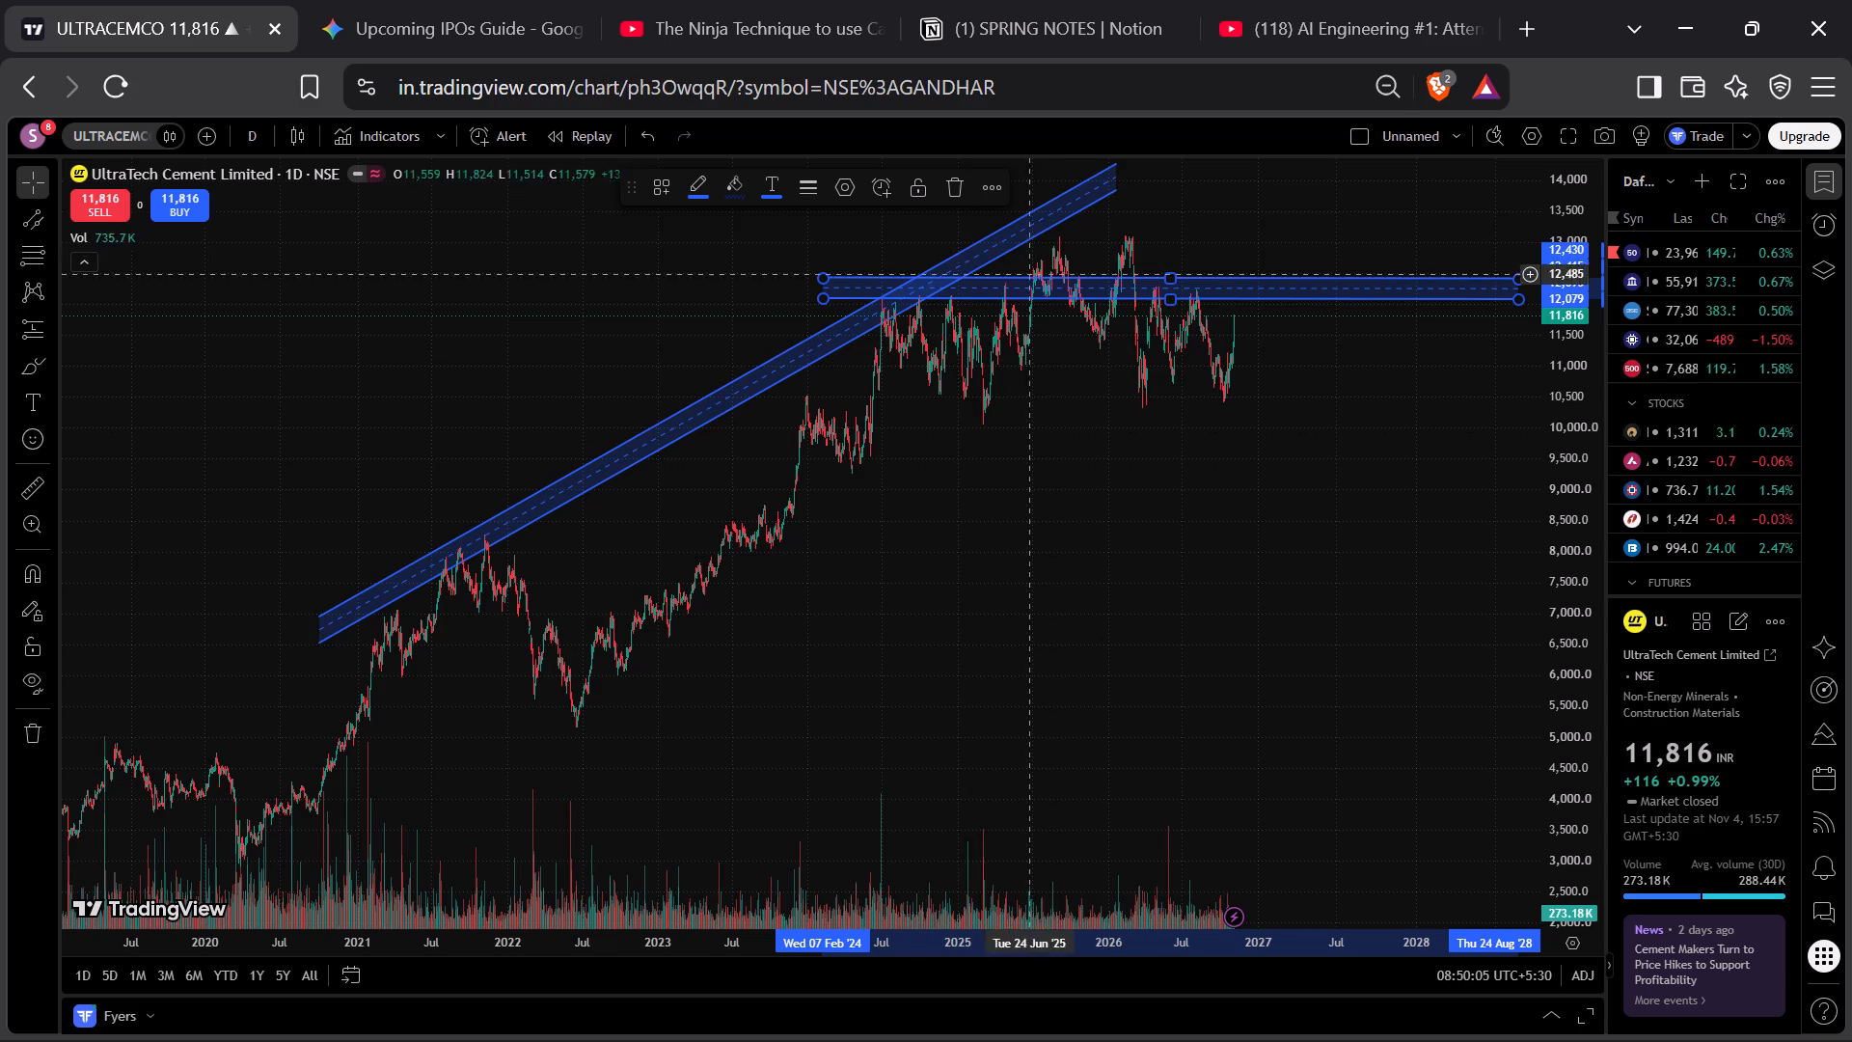
# Draw a horizontal ray along the highest peaks at about 13,077, starting at 3 August 2023.
pyautogui.click(55, 225)
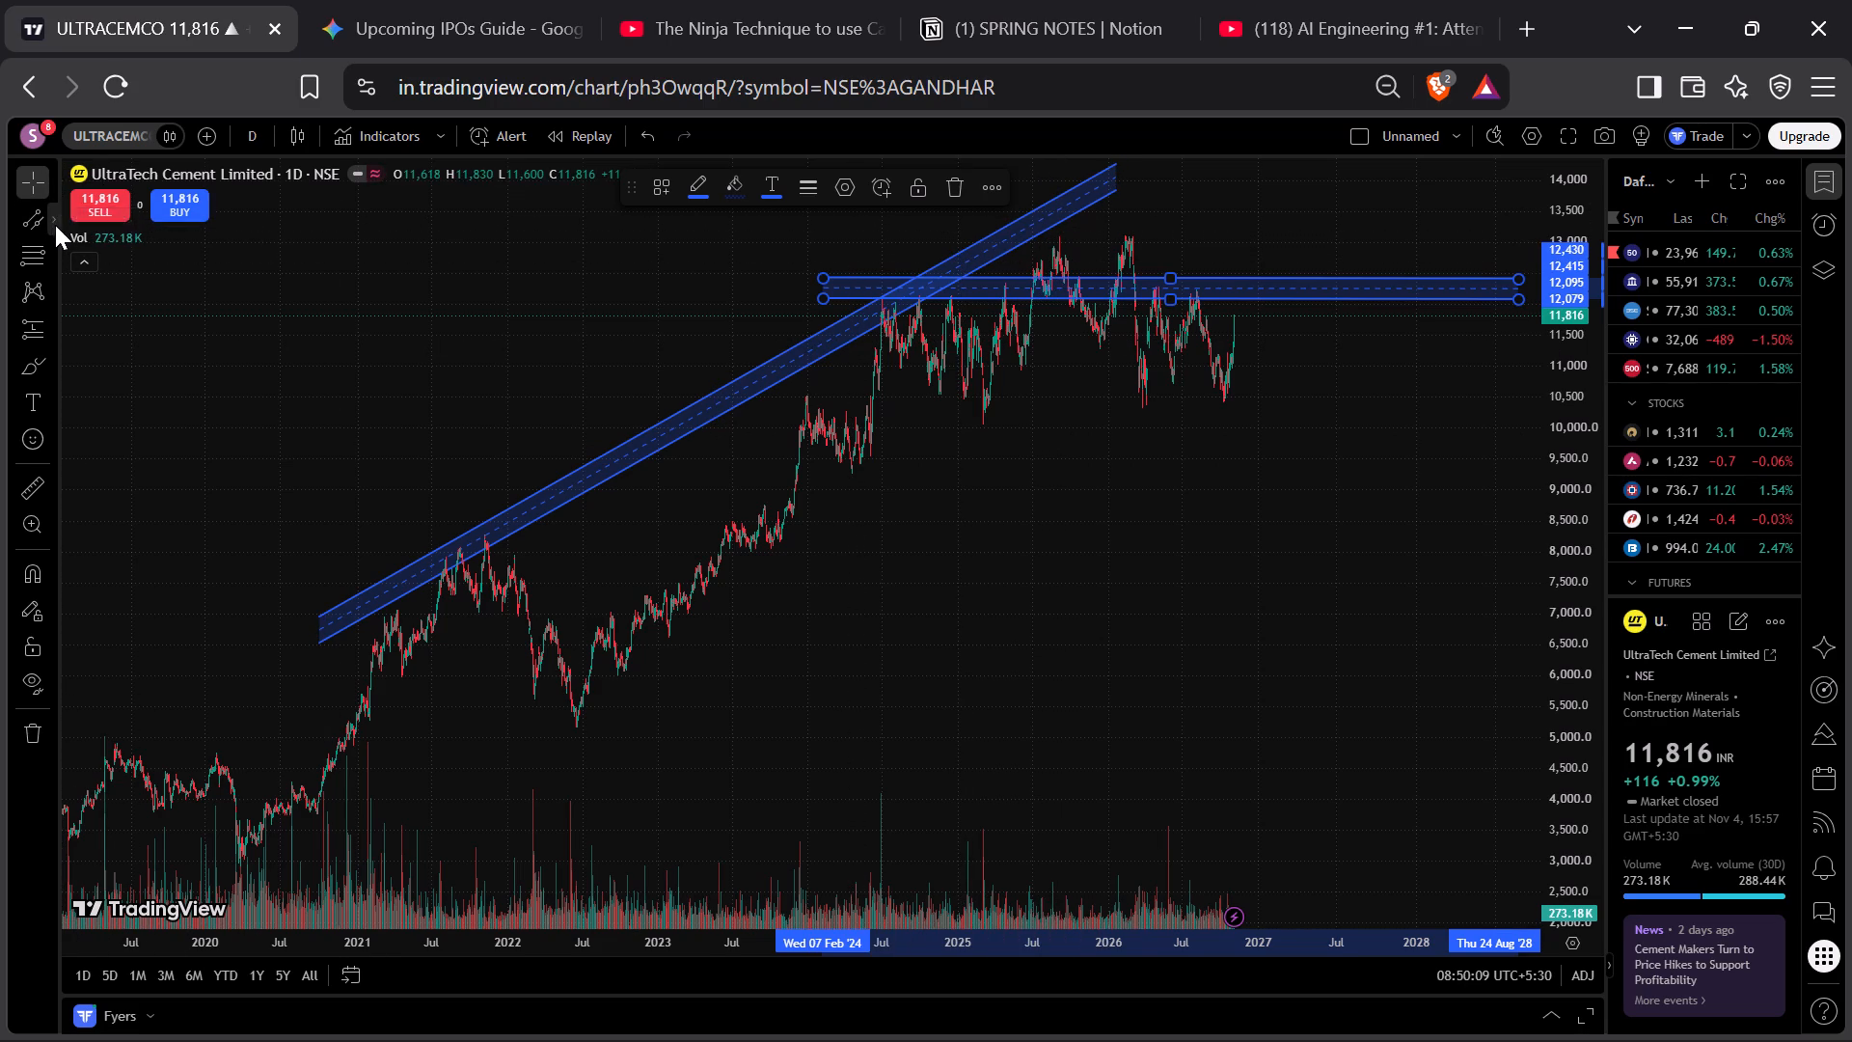
pyautogui.click(177, 475)
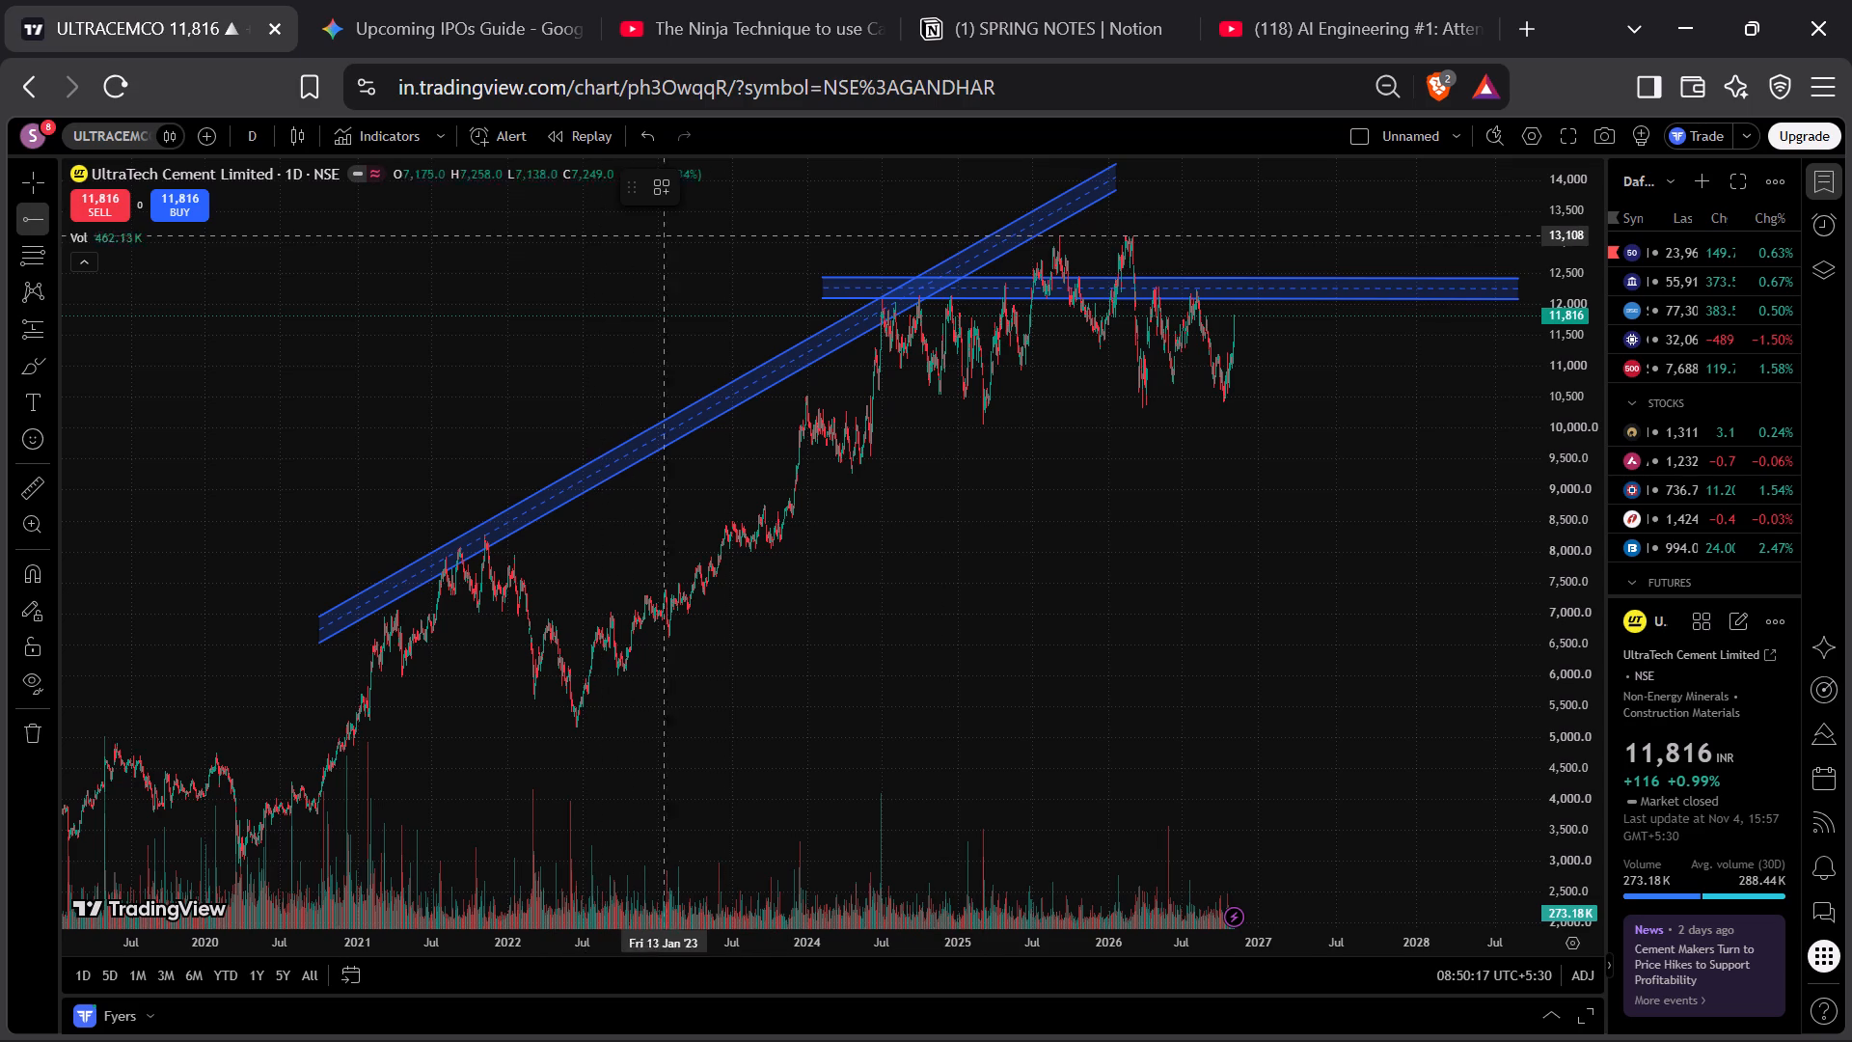
pyautogui.click(746, 237)
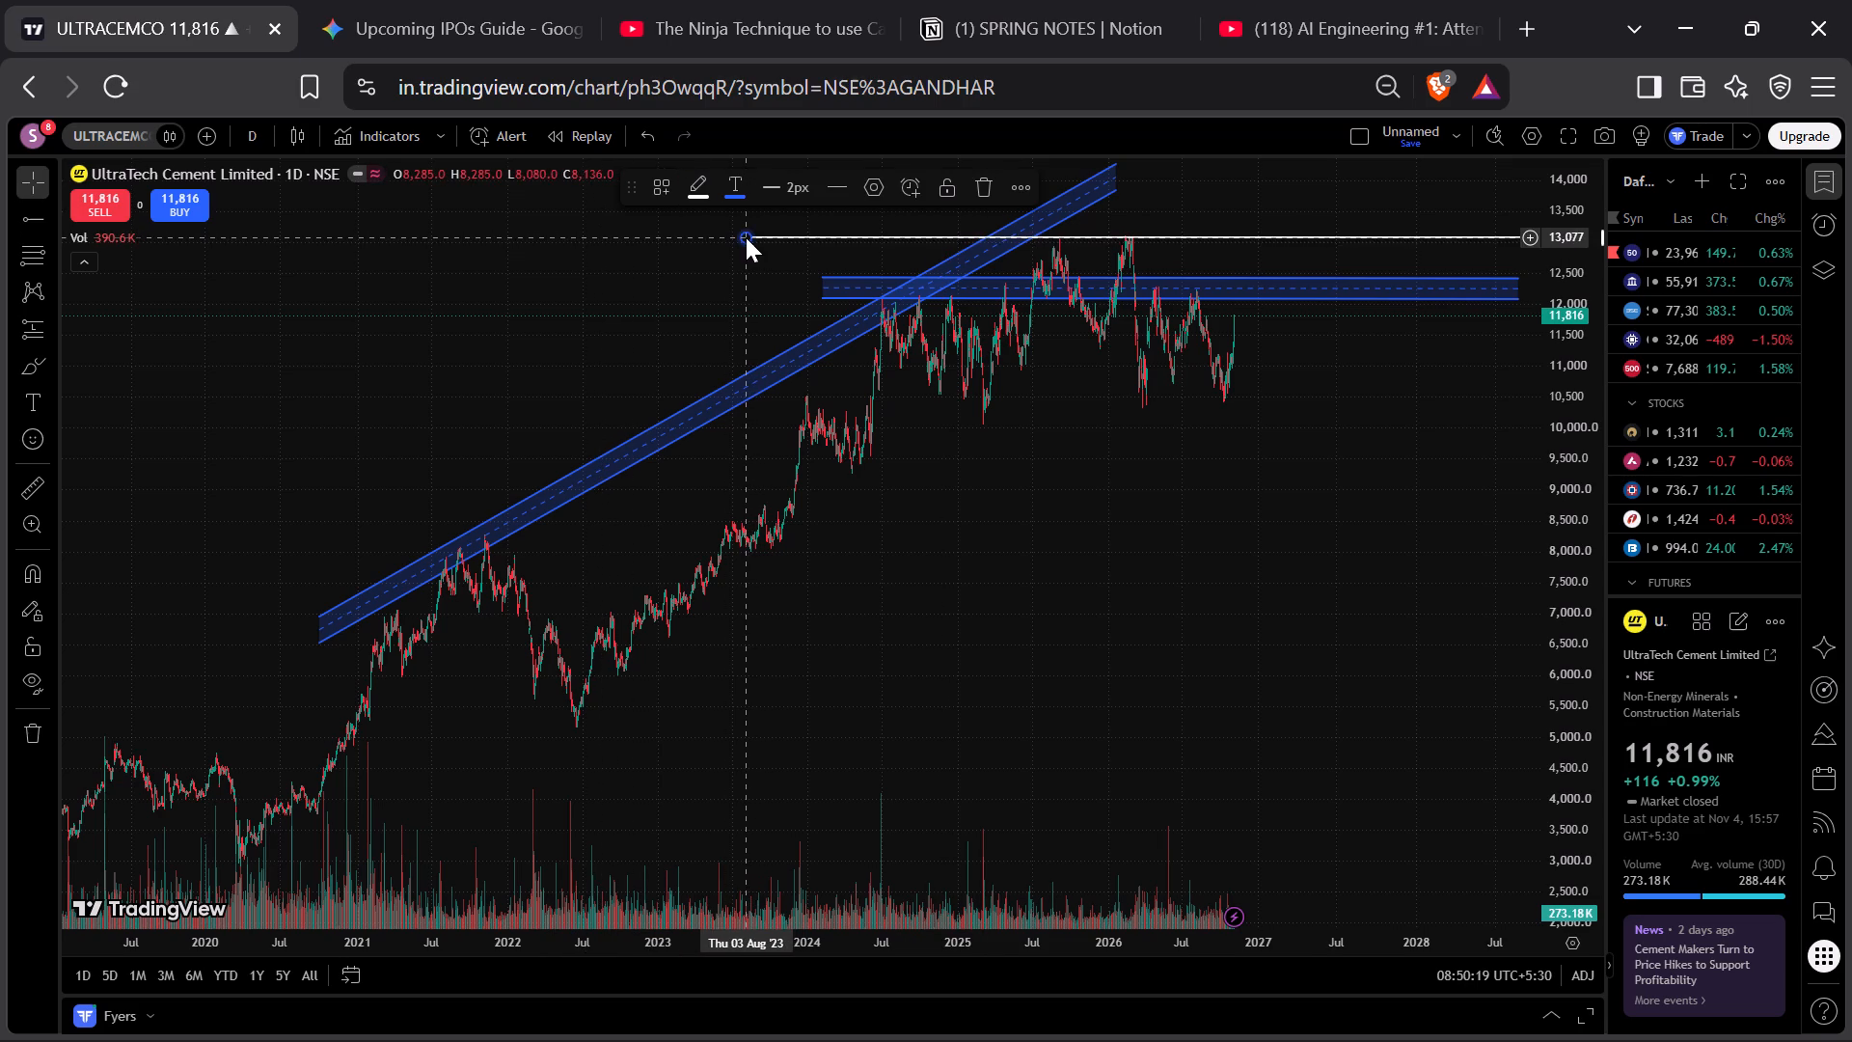
# Draw a second horizontal ray along the recent lows at about 10,448, starting at 3 August 2023.
pyautogui.hscroll(-2, 996, 528)
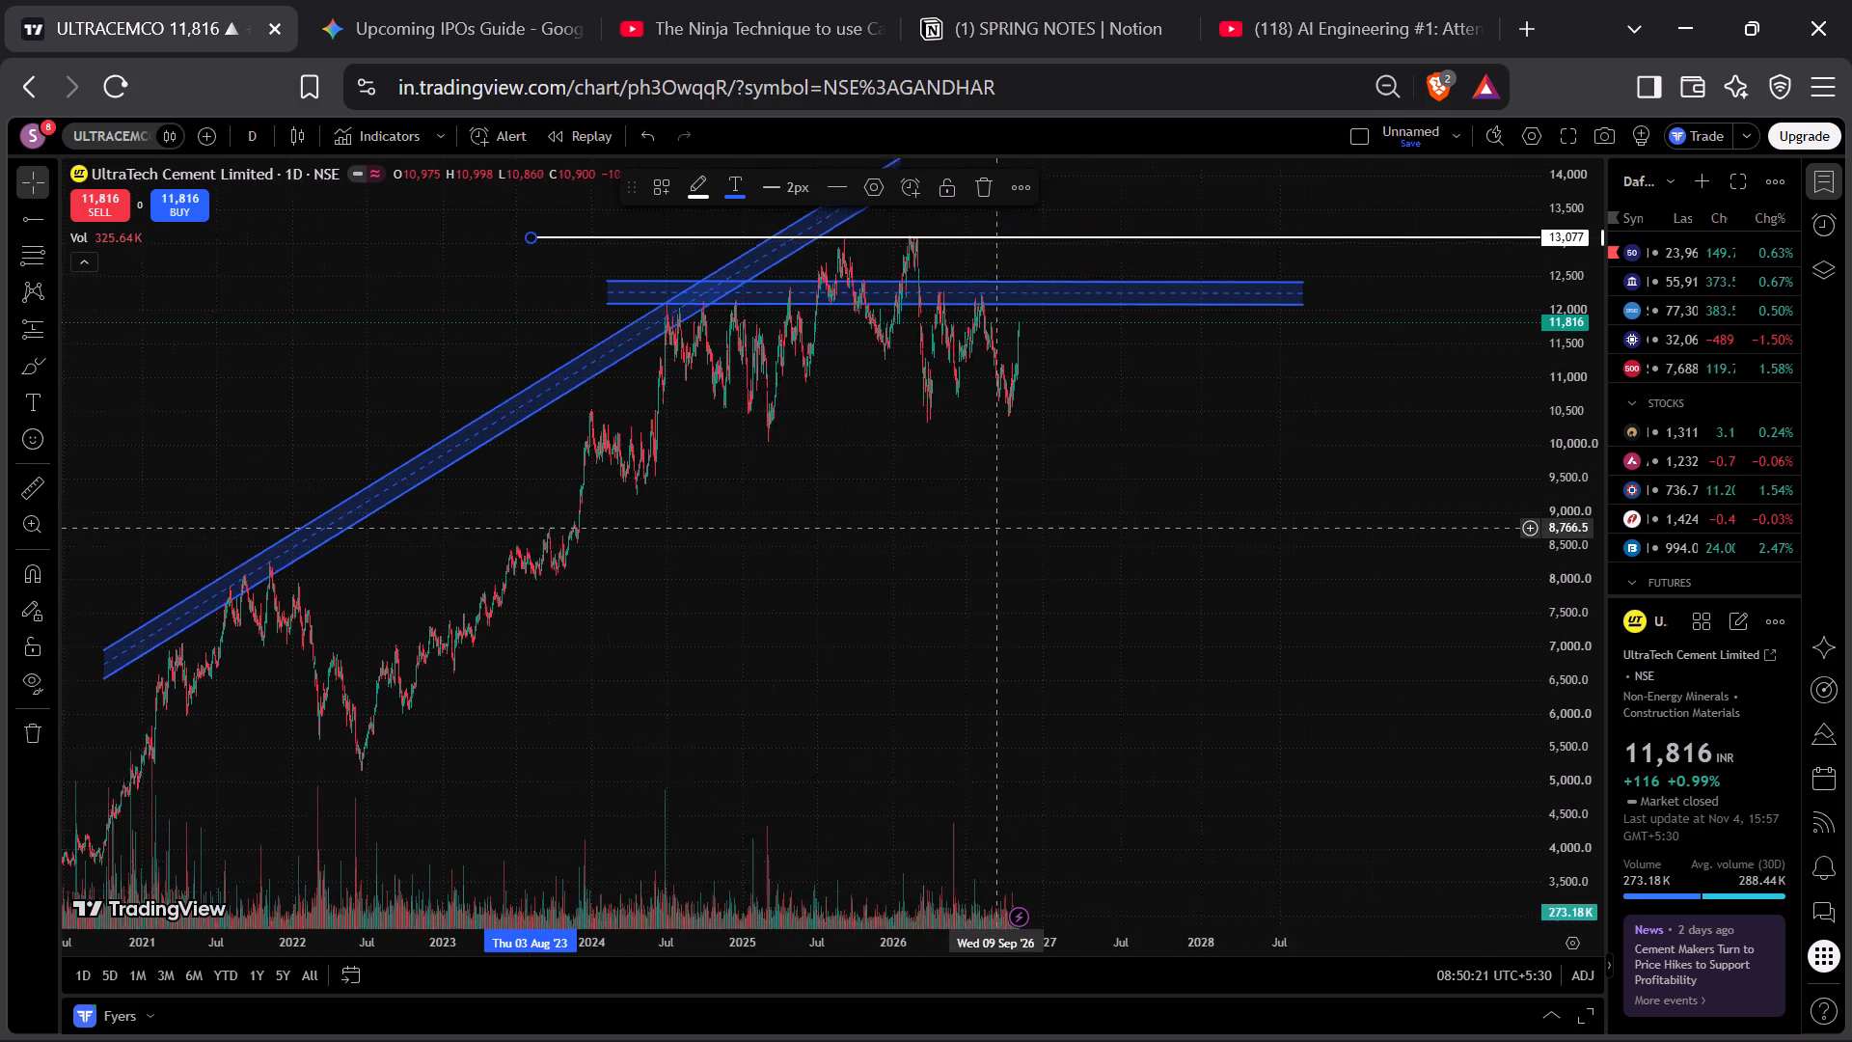
pyautogui.hscroll(-2, 996, 528)
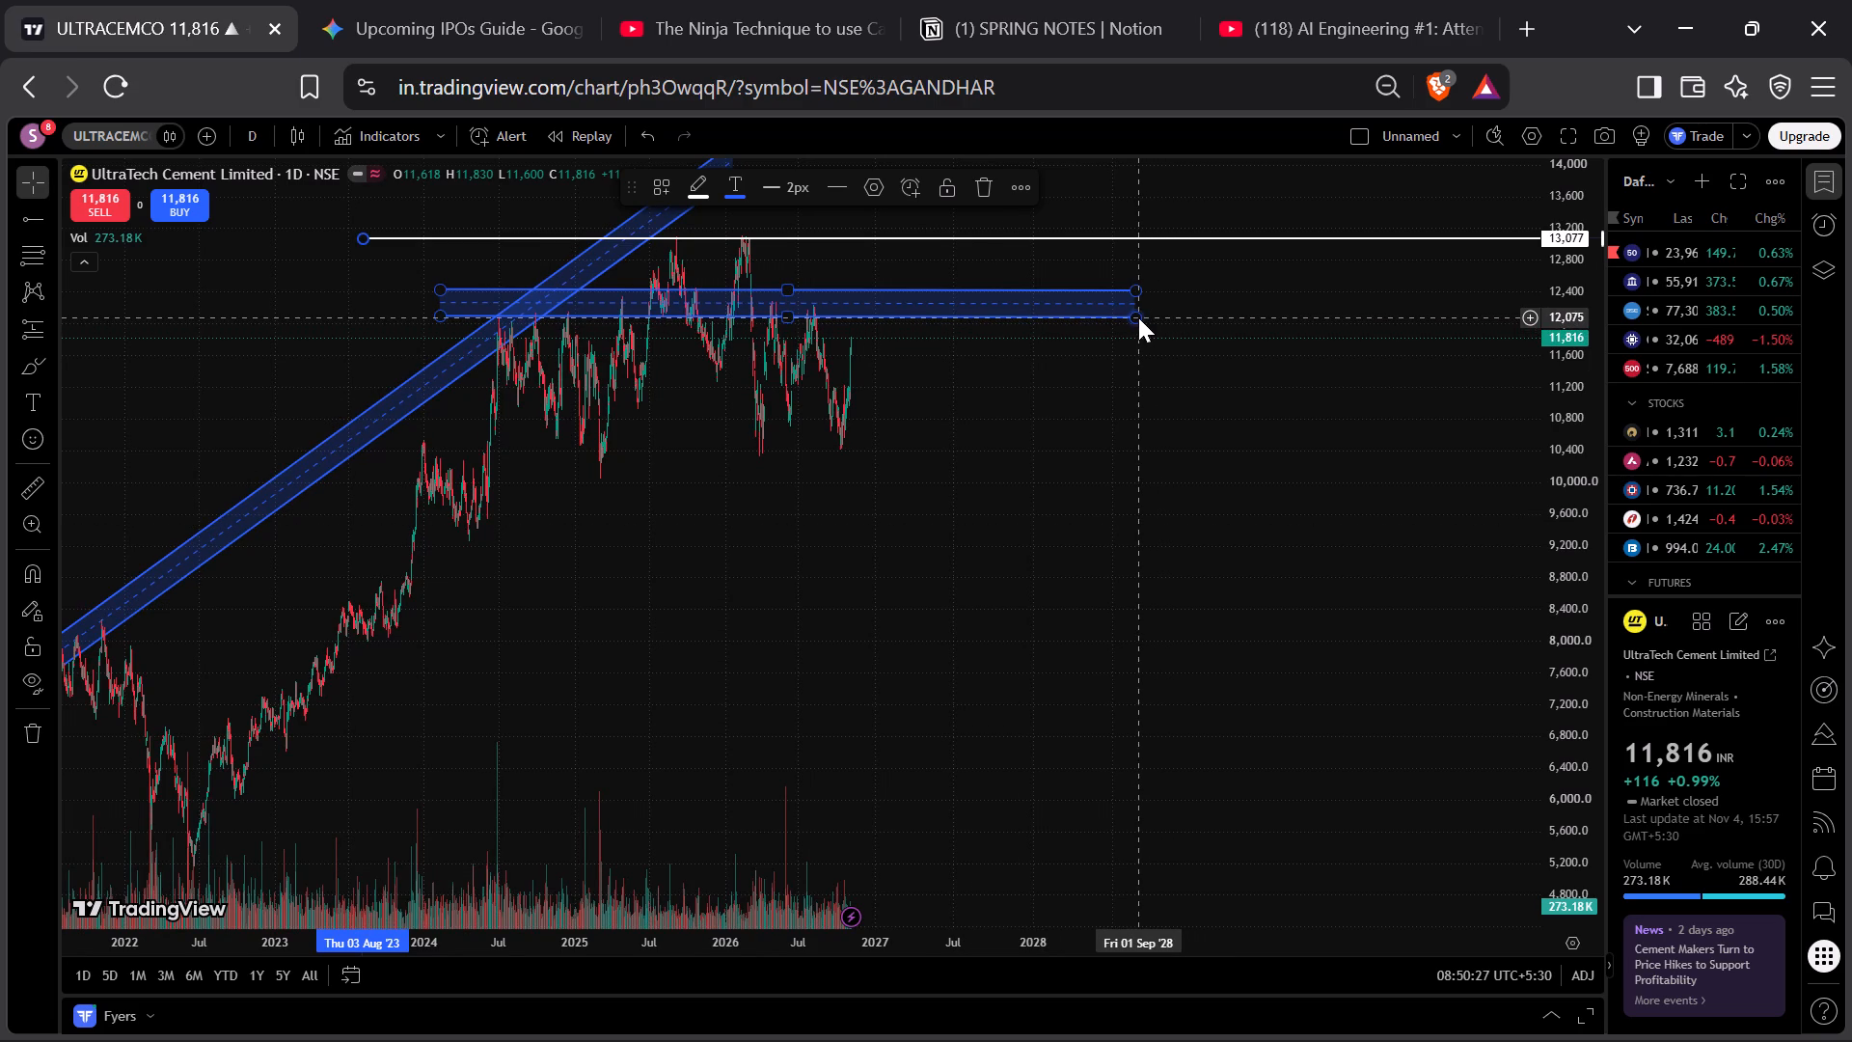
pyautogui.hscroll(1, 720, 621)
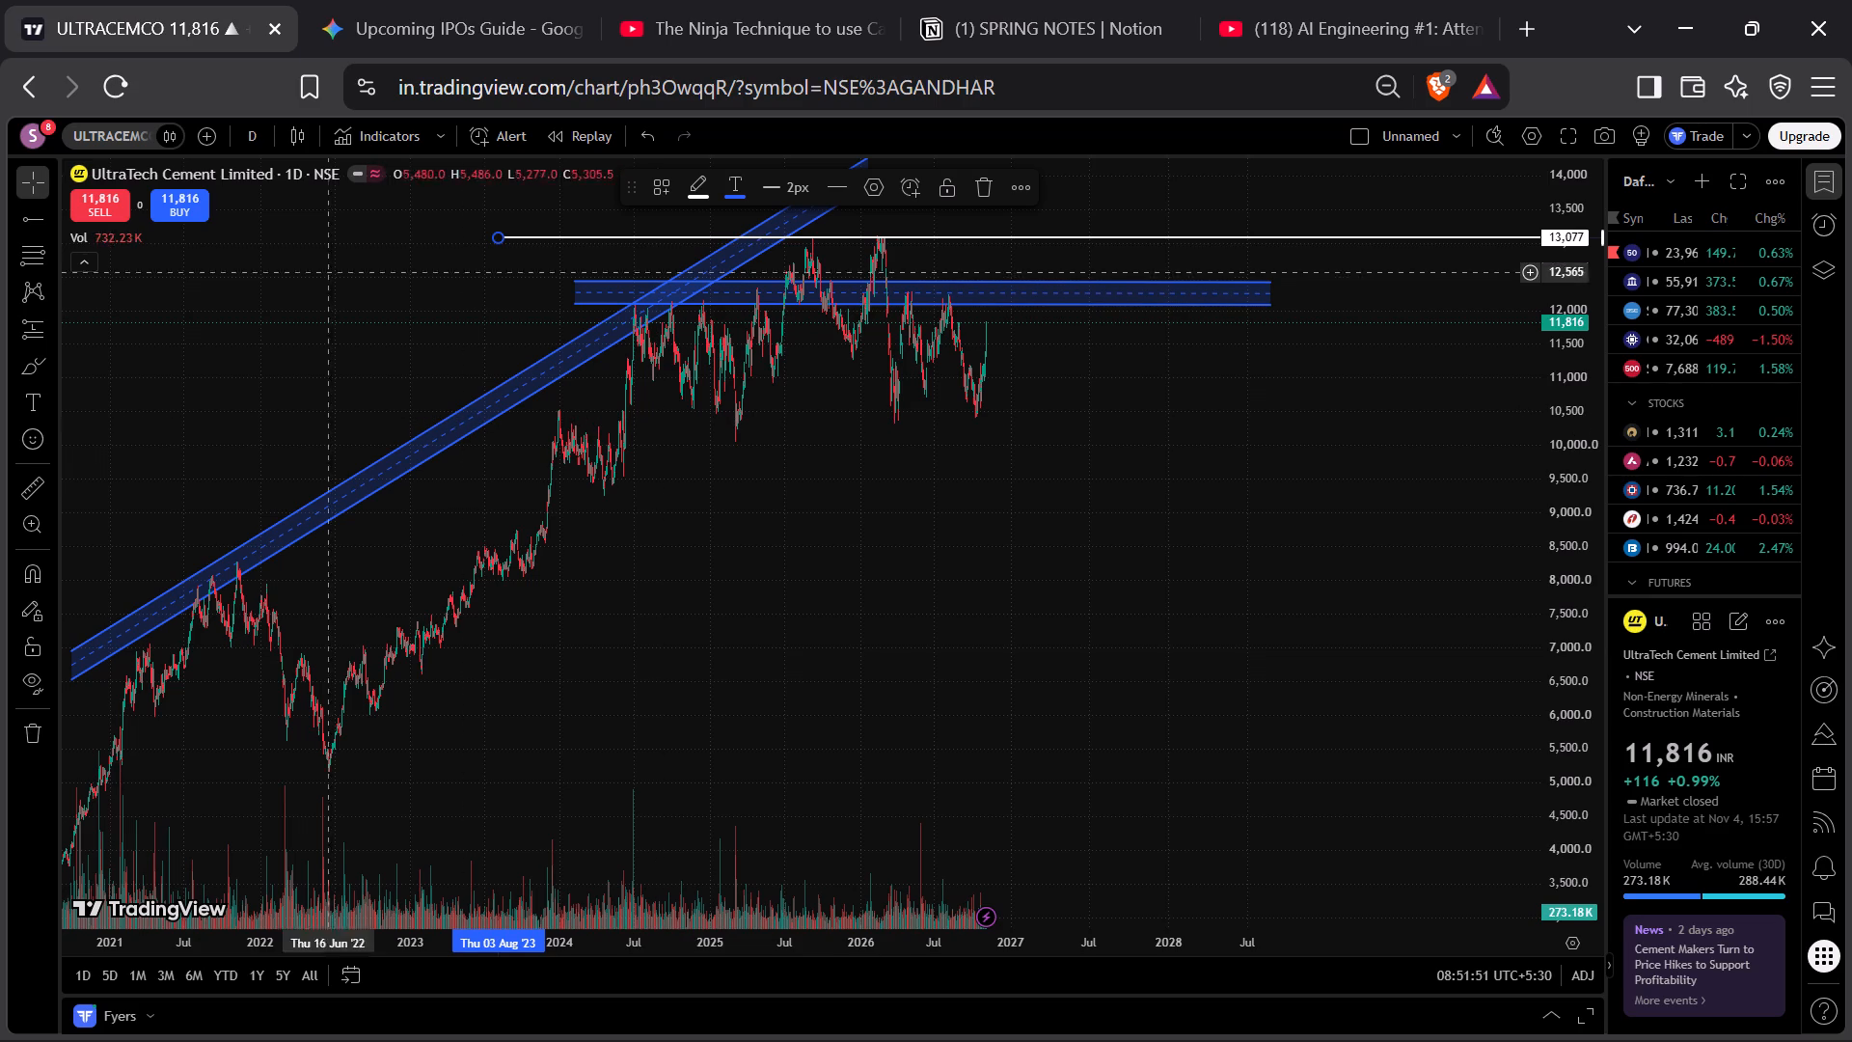
pyautogui.click(37, 222)
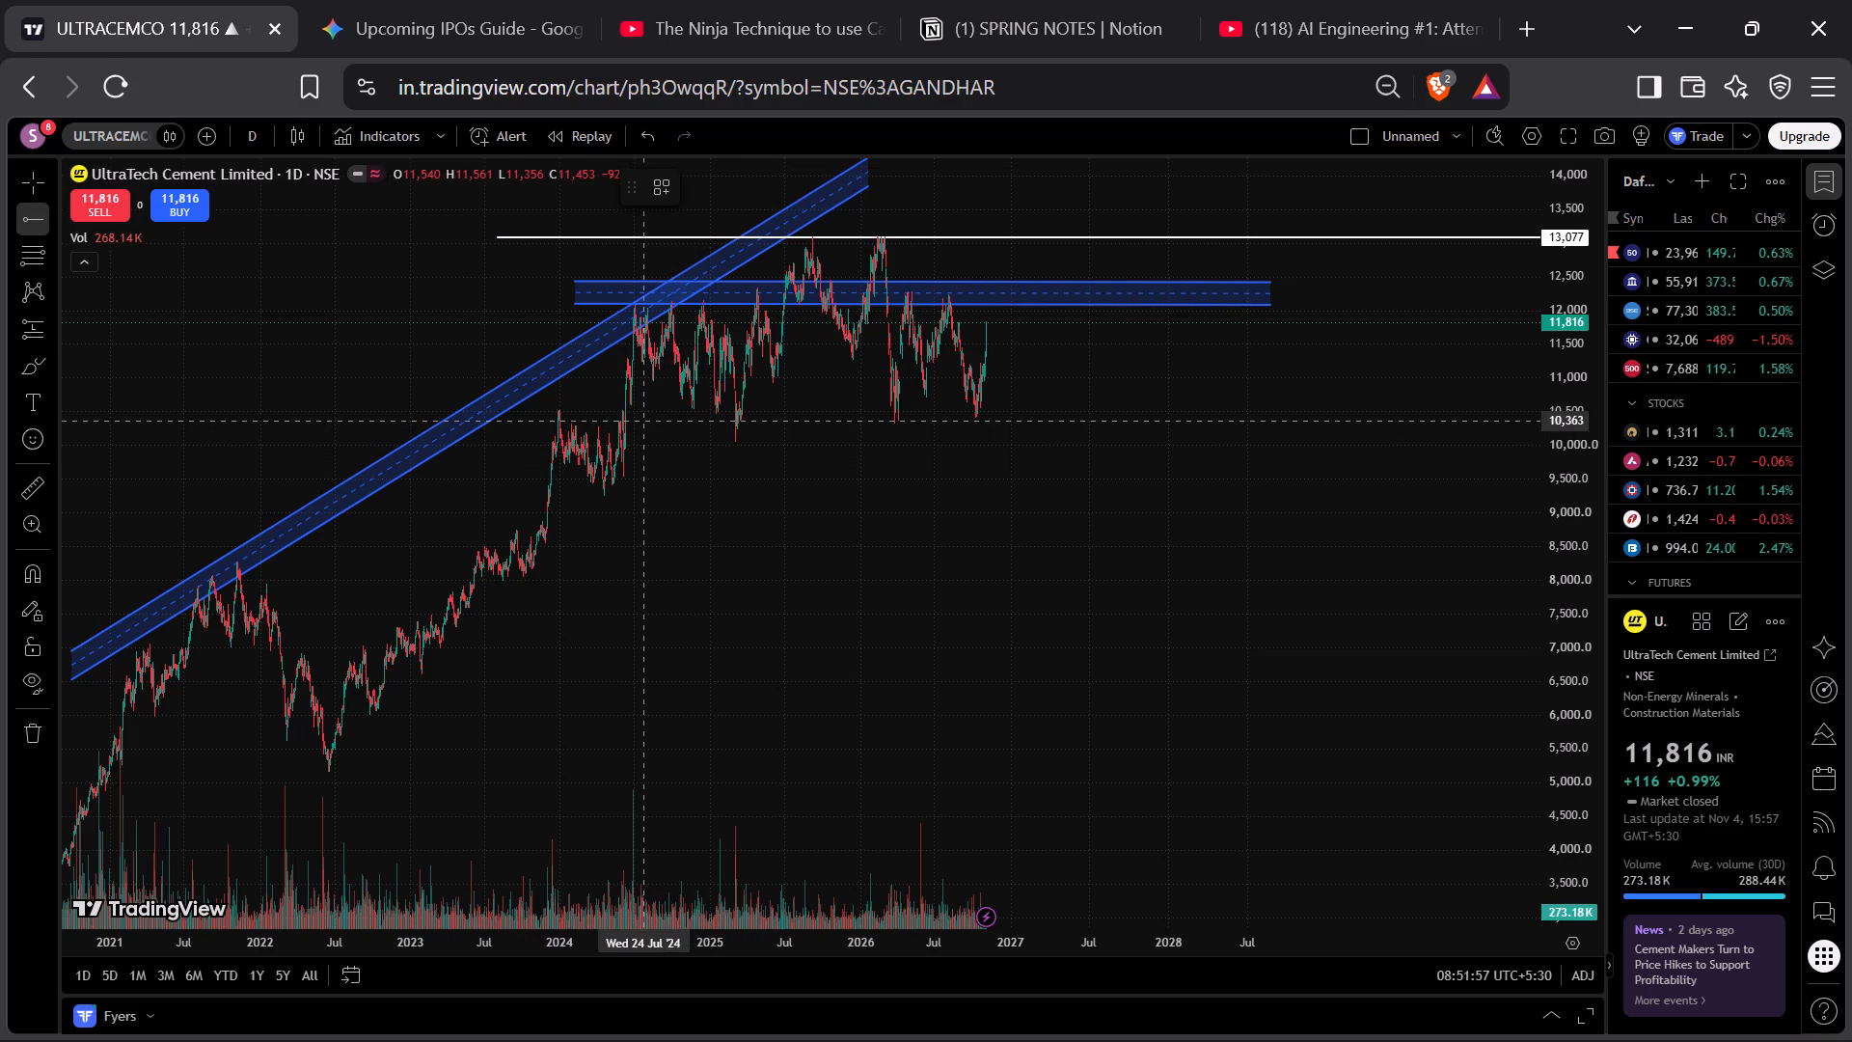
pyautogui.click(498, 415)
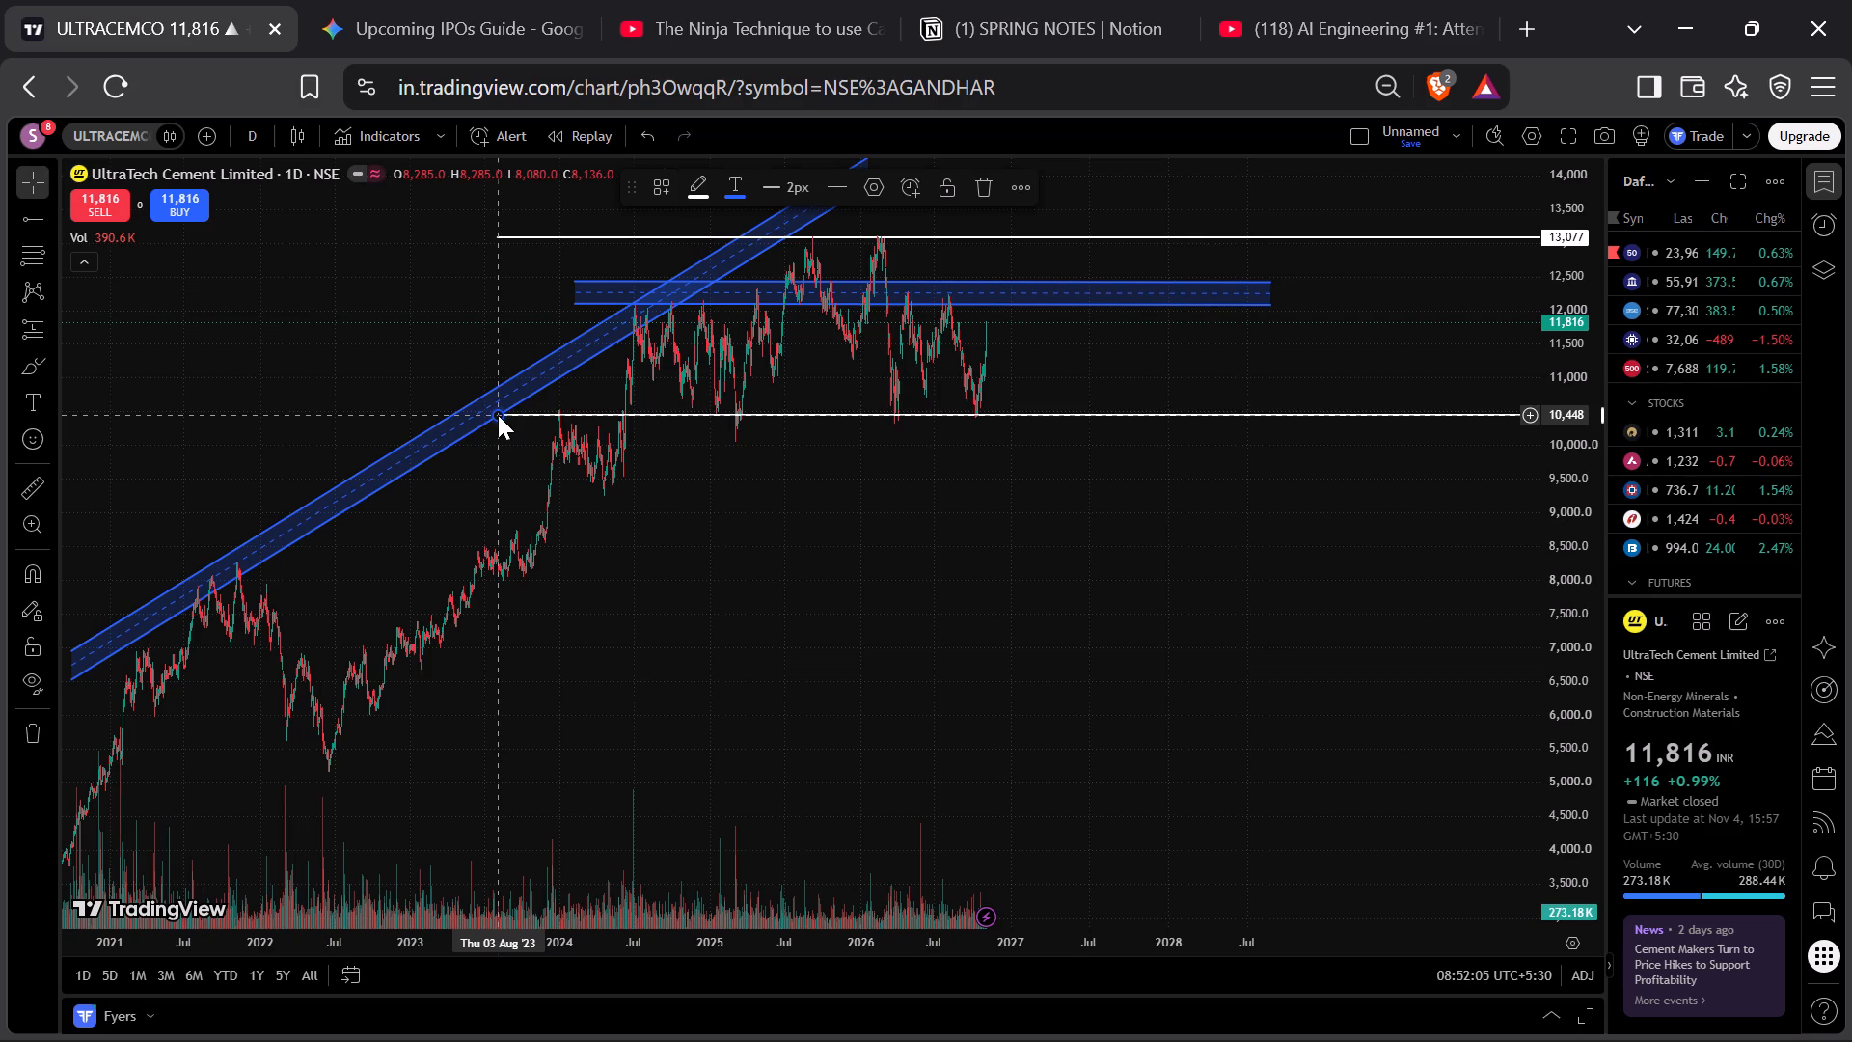
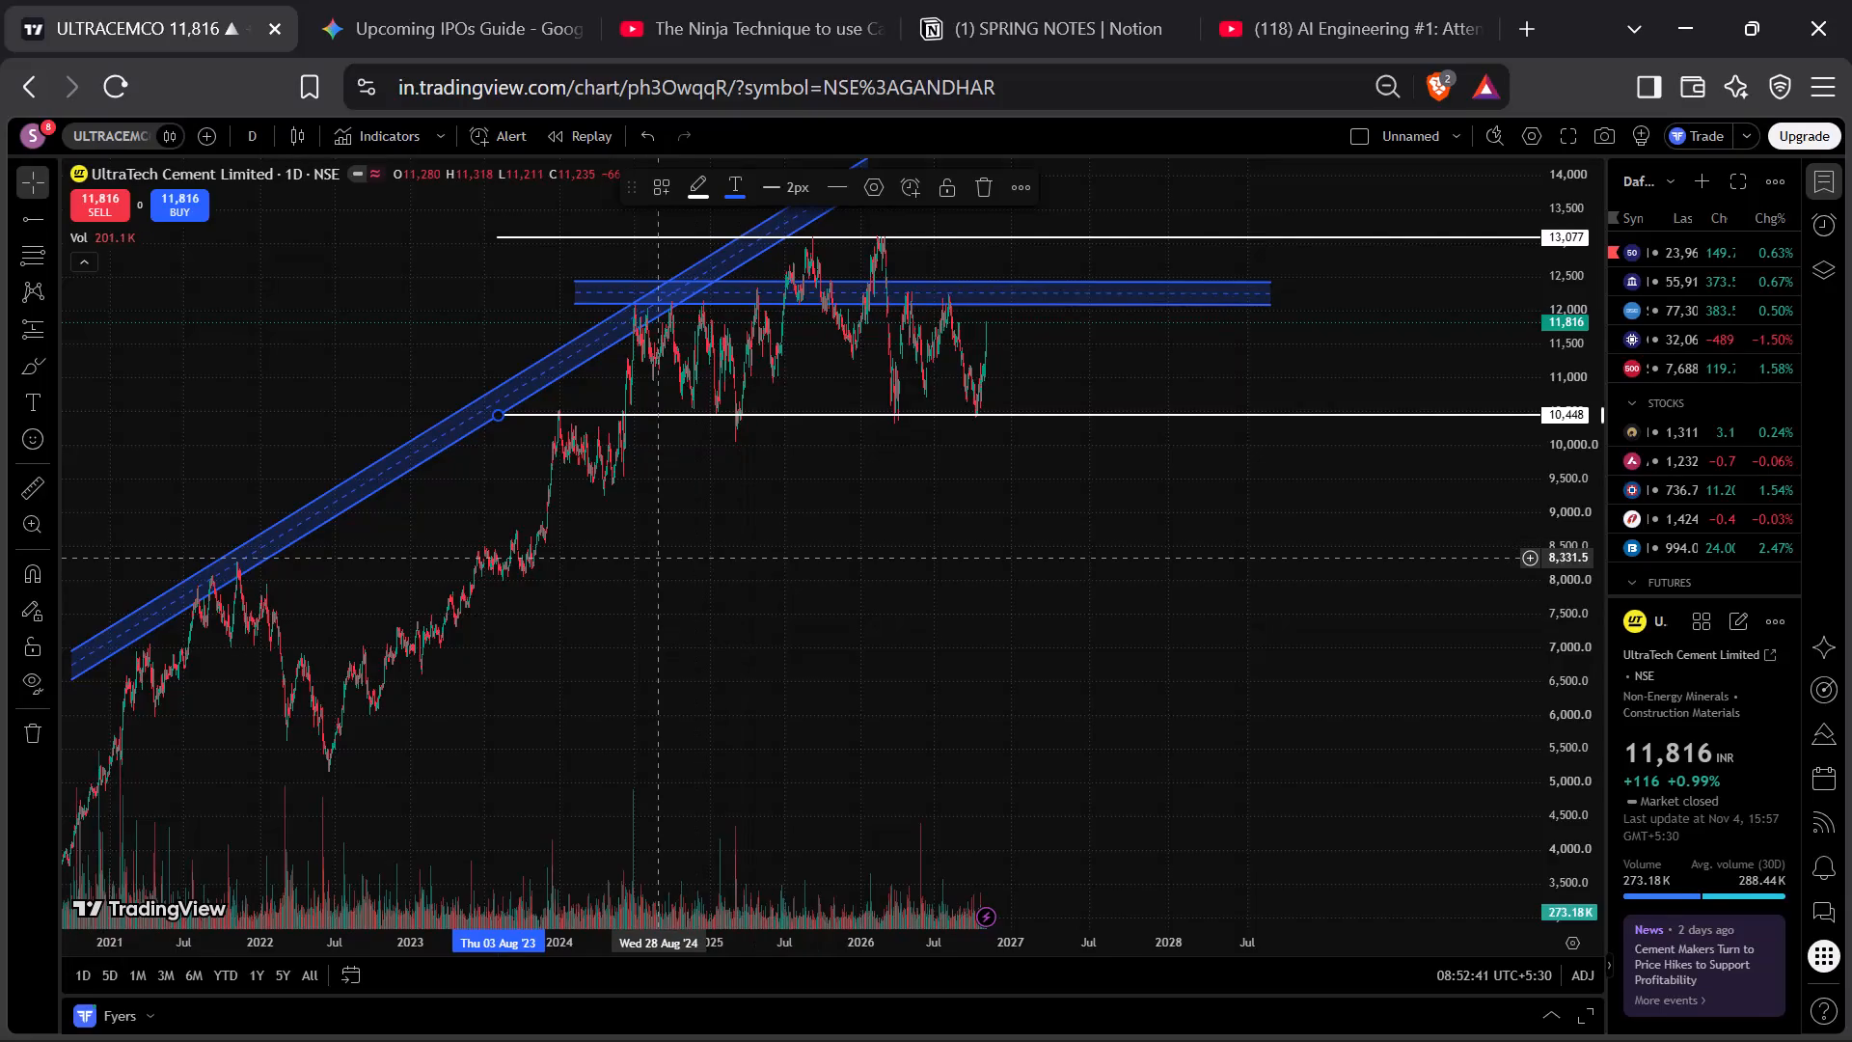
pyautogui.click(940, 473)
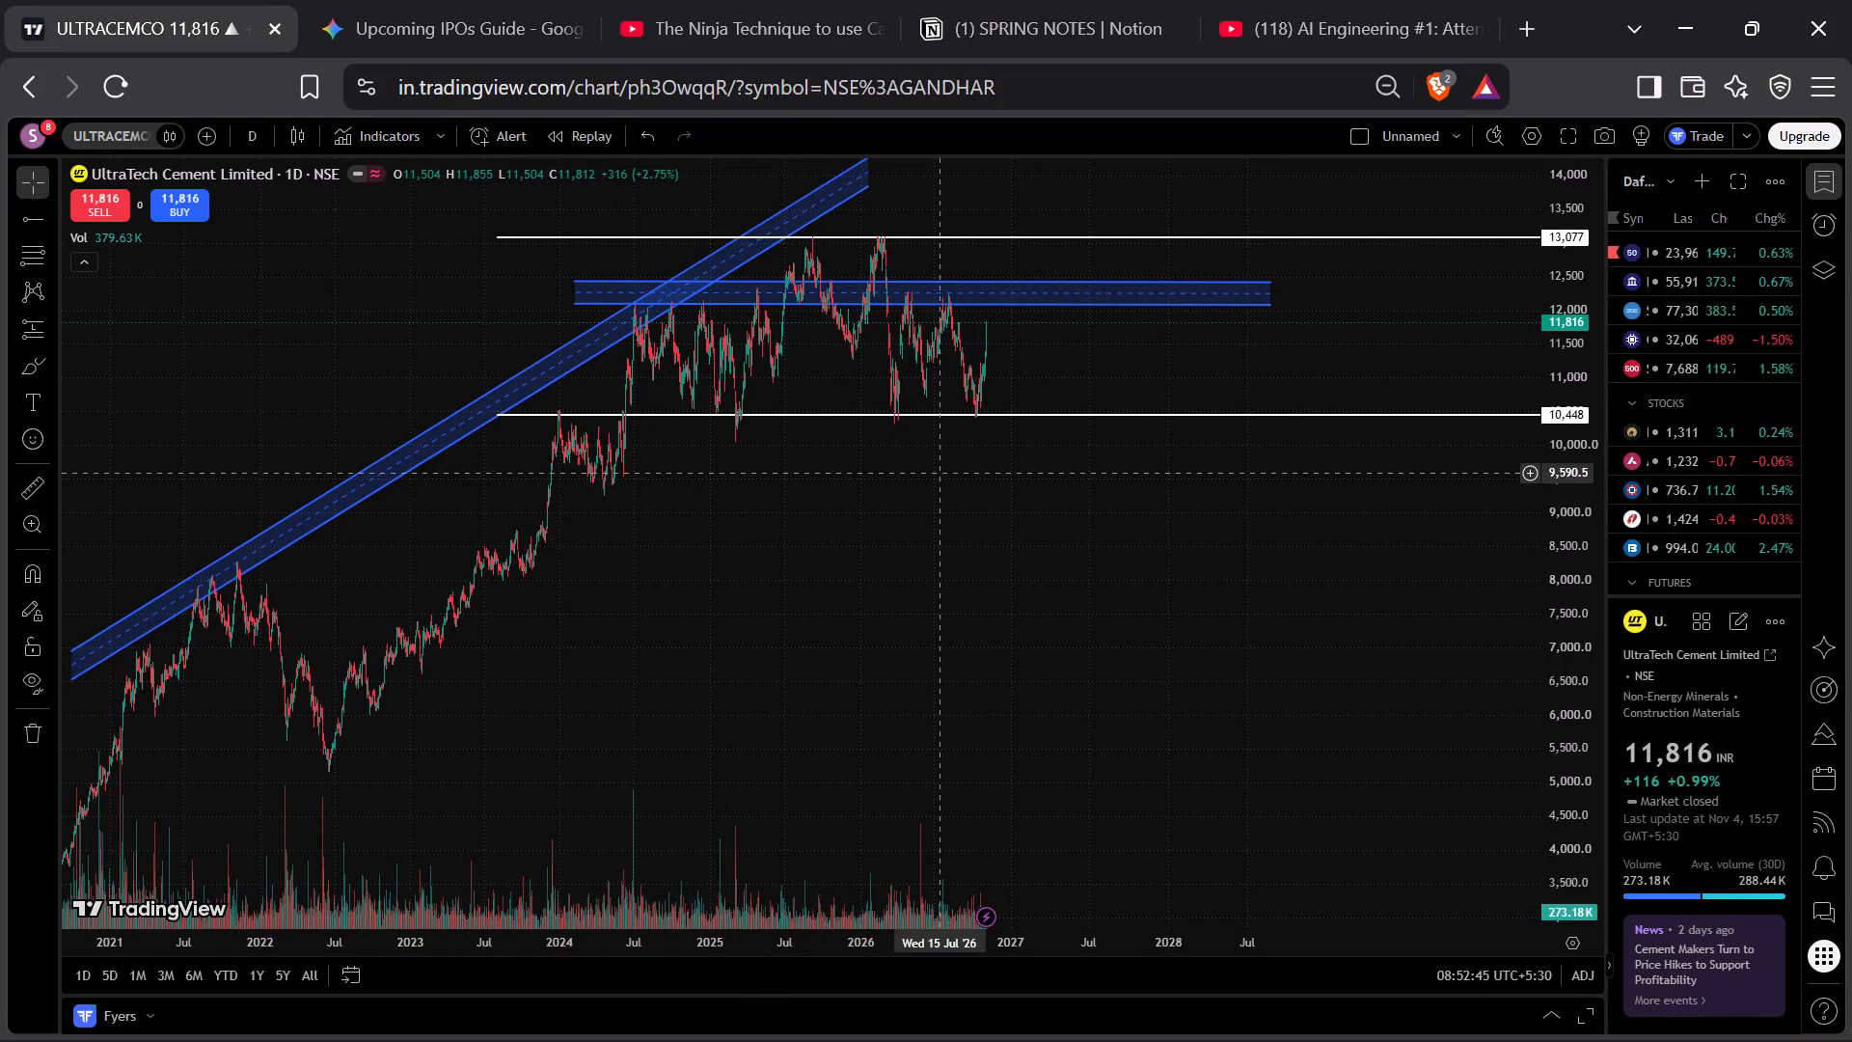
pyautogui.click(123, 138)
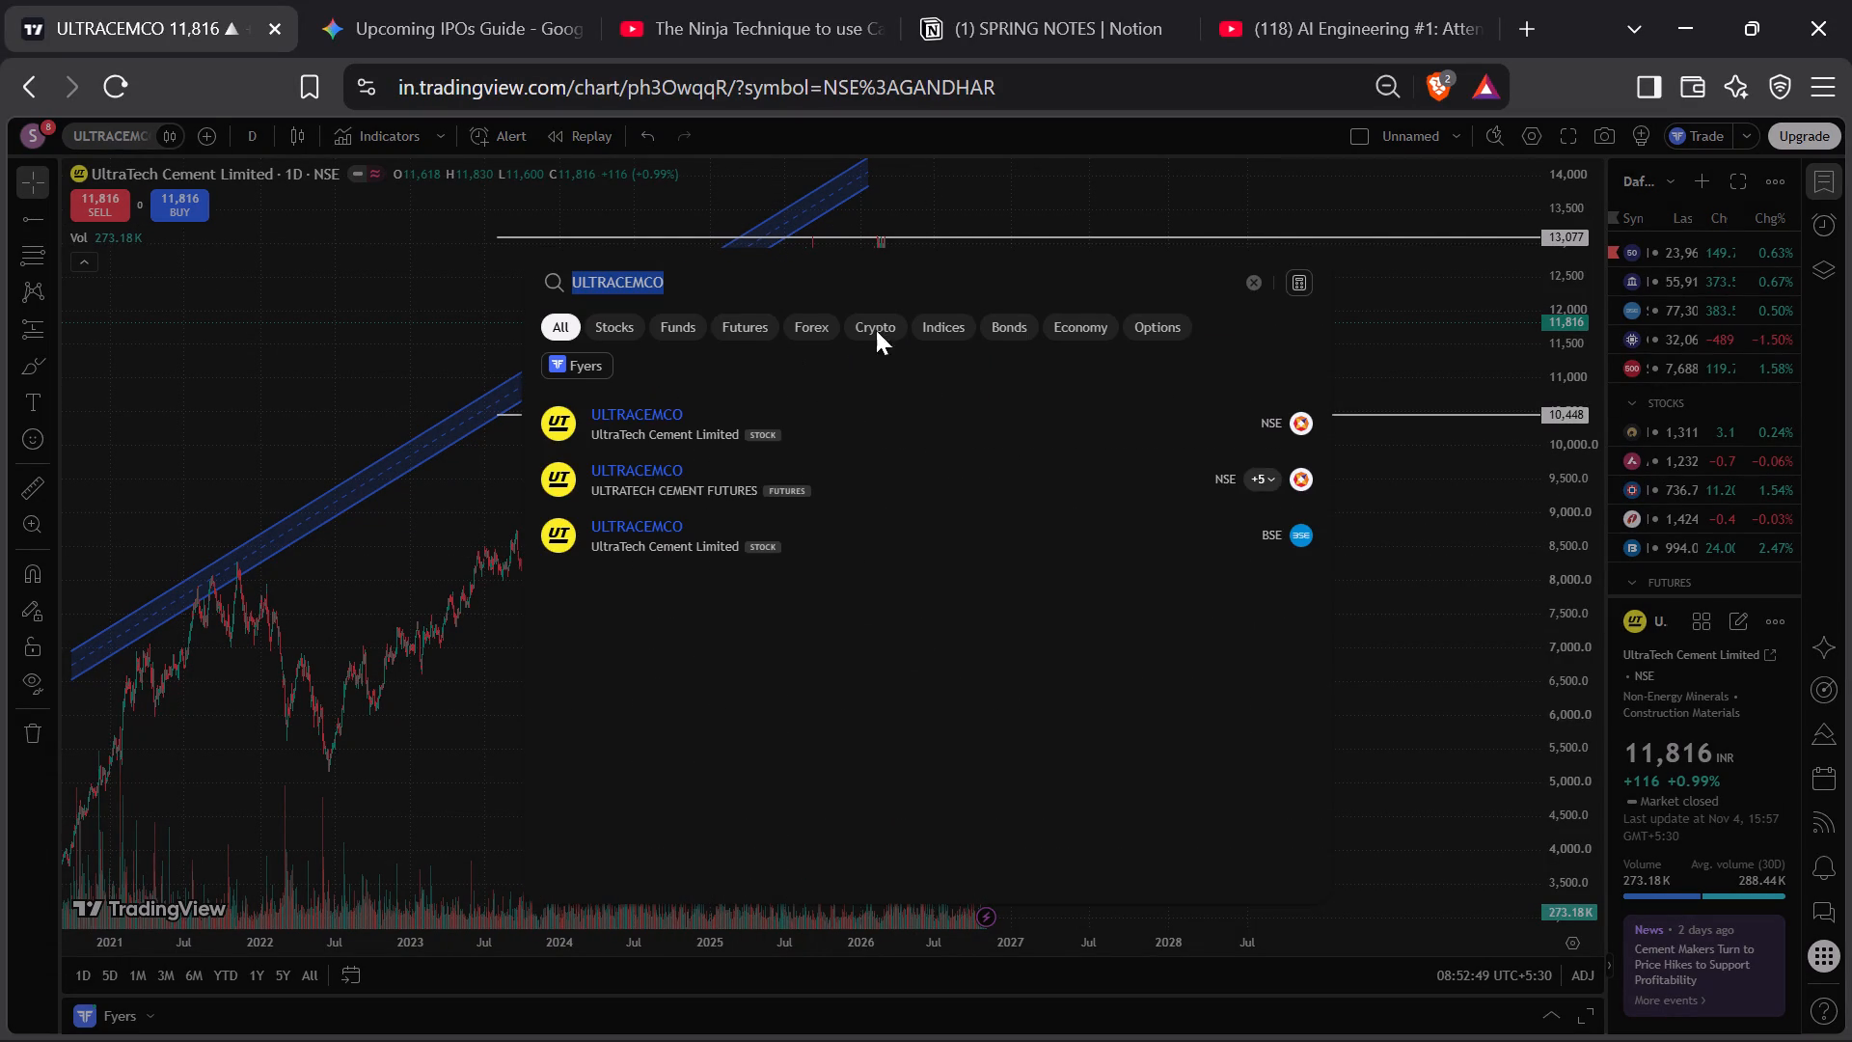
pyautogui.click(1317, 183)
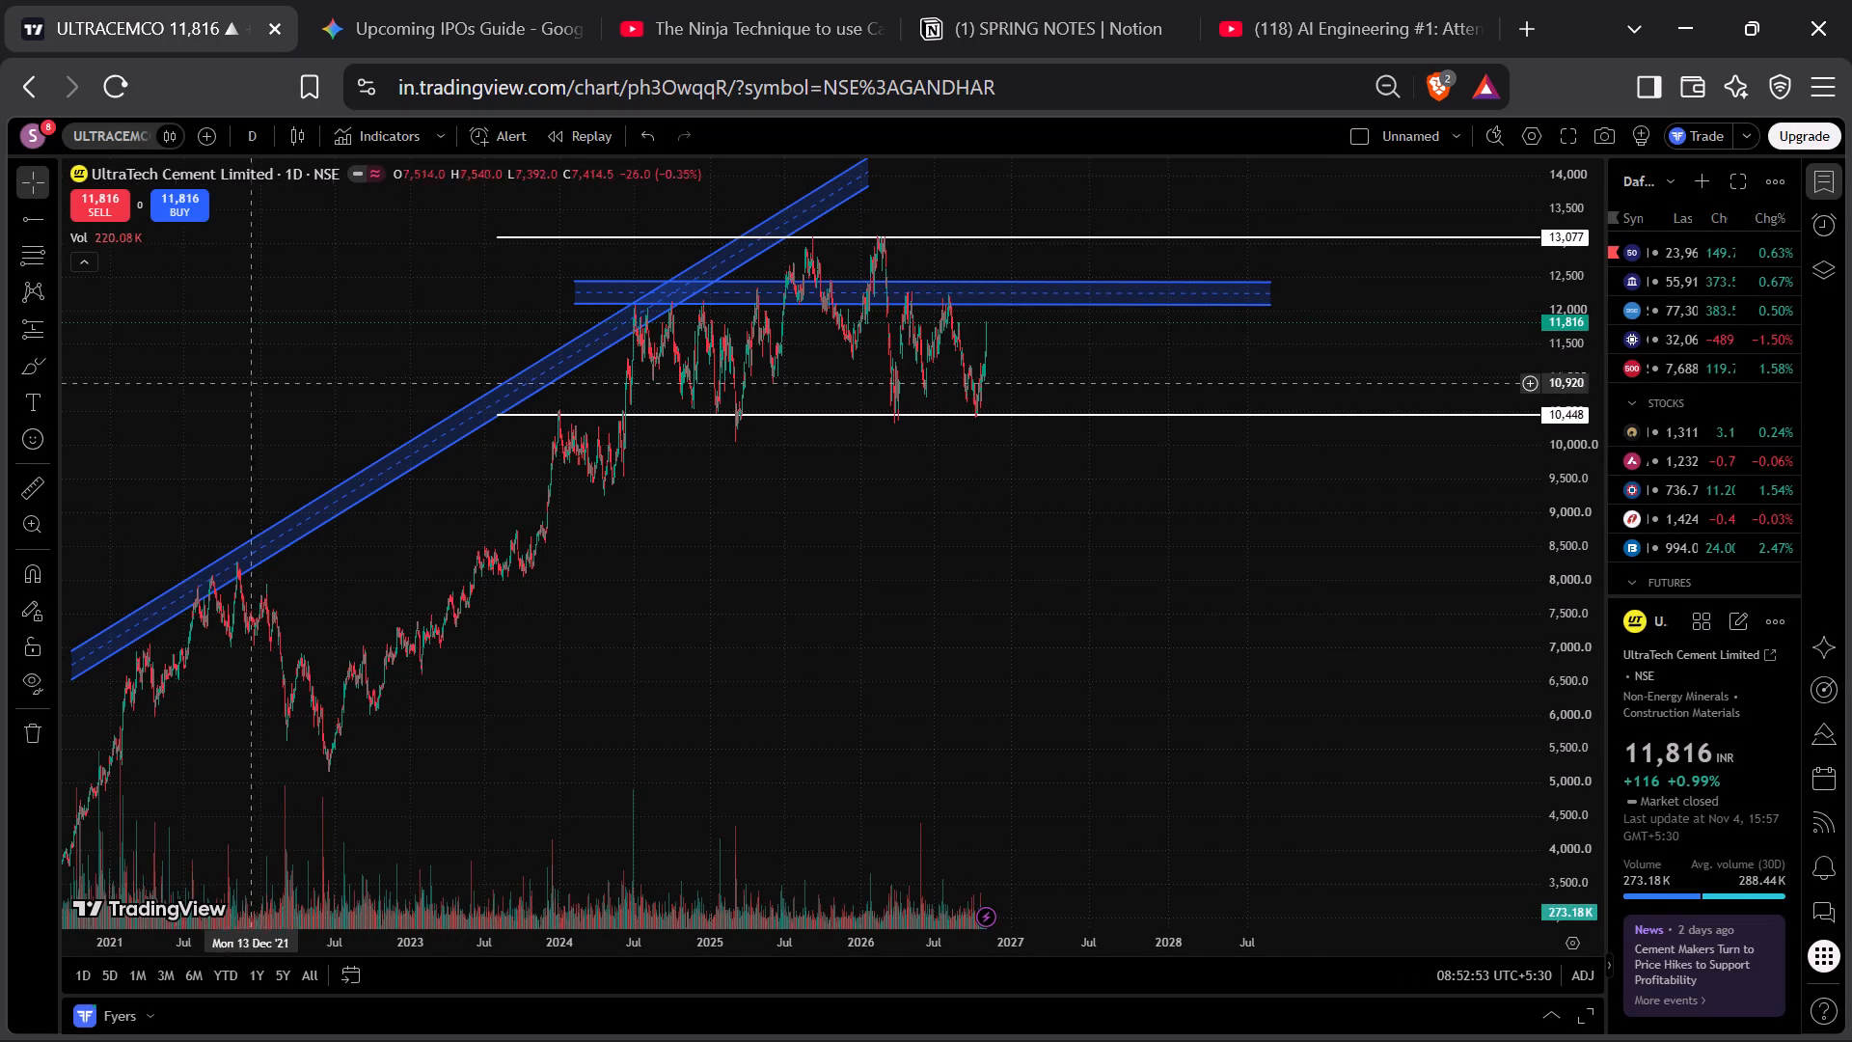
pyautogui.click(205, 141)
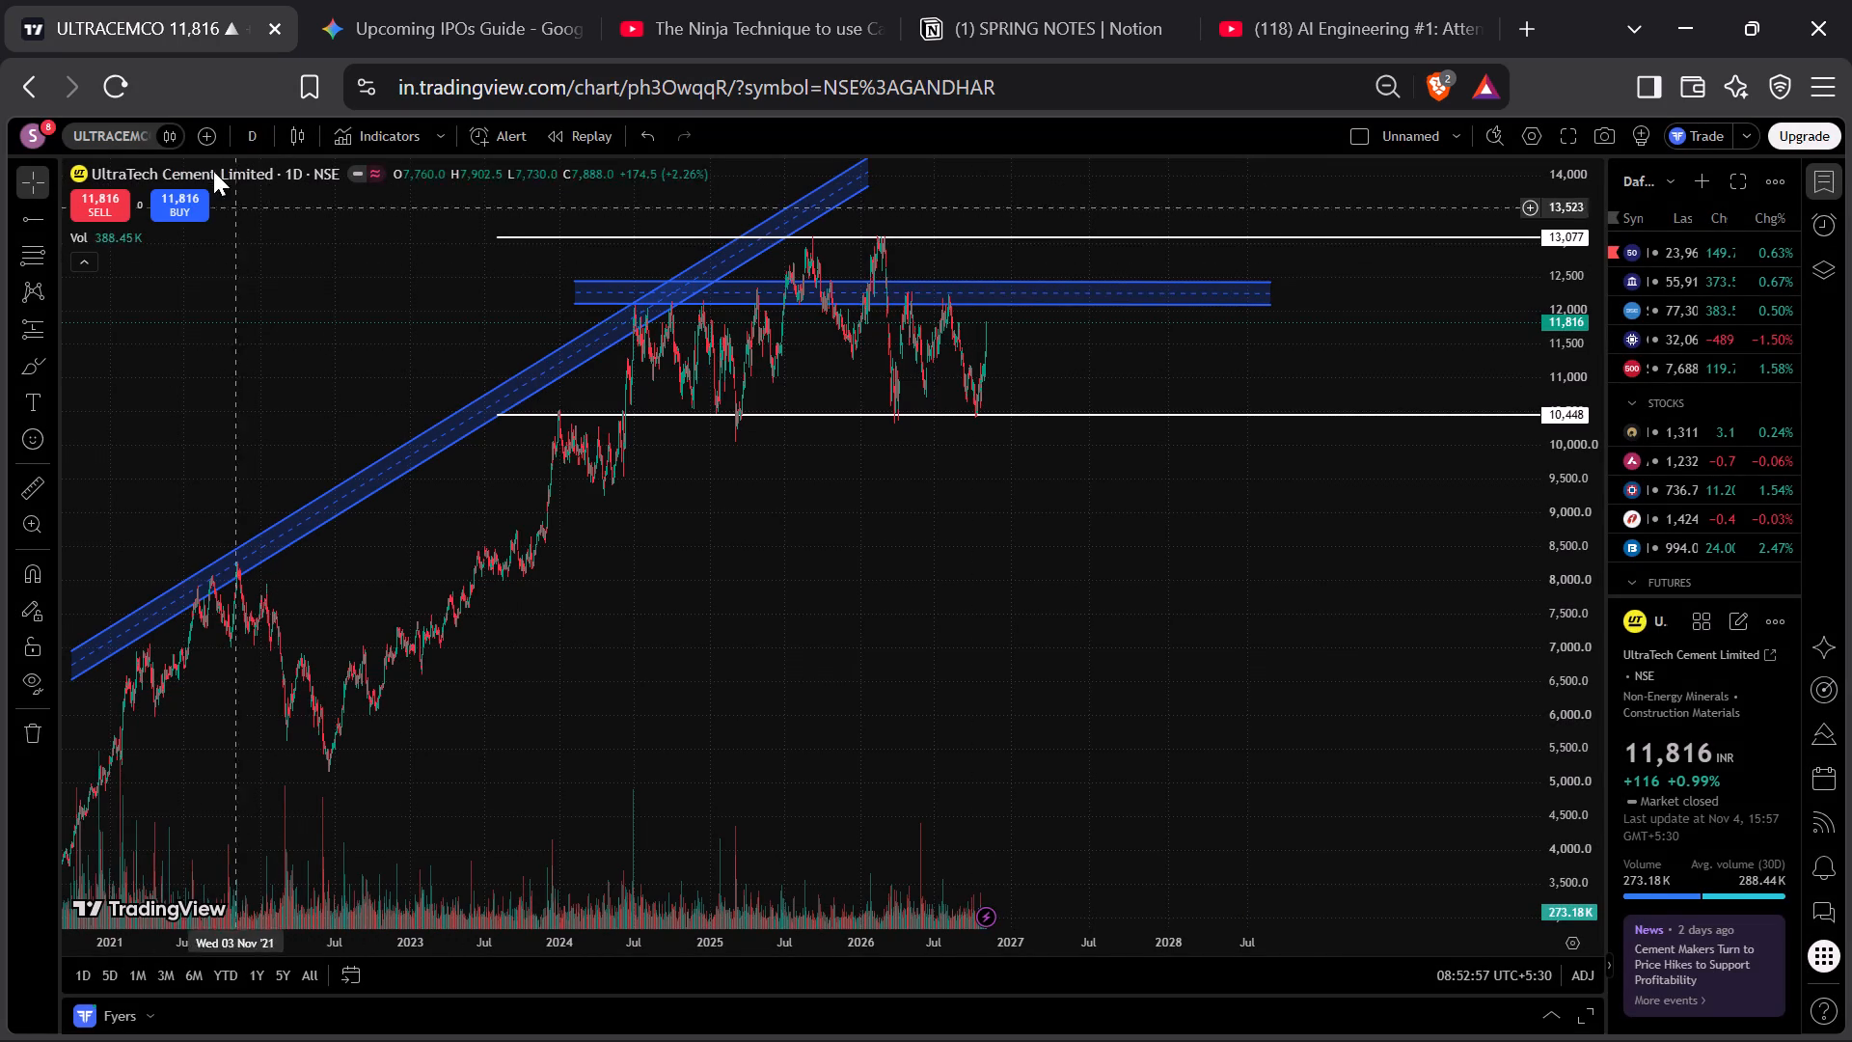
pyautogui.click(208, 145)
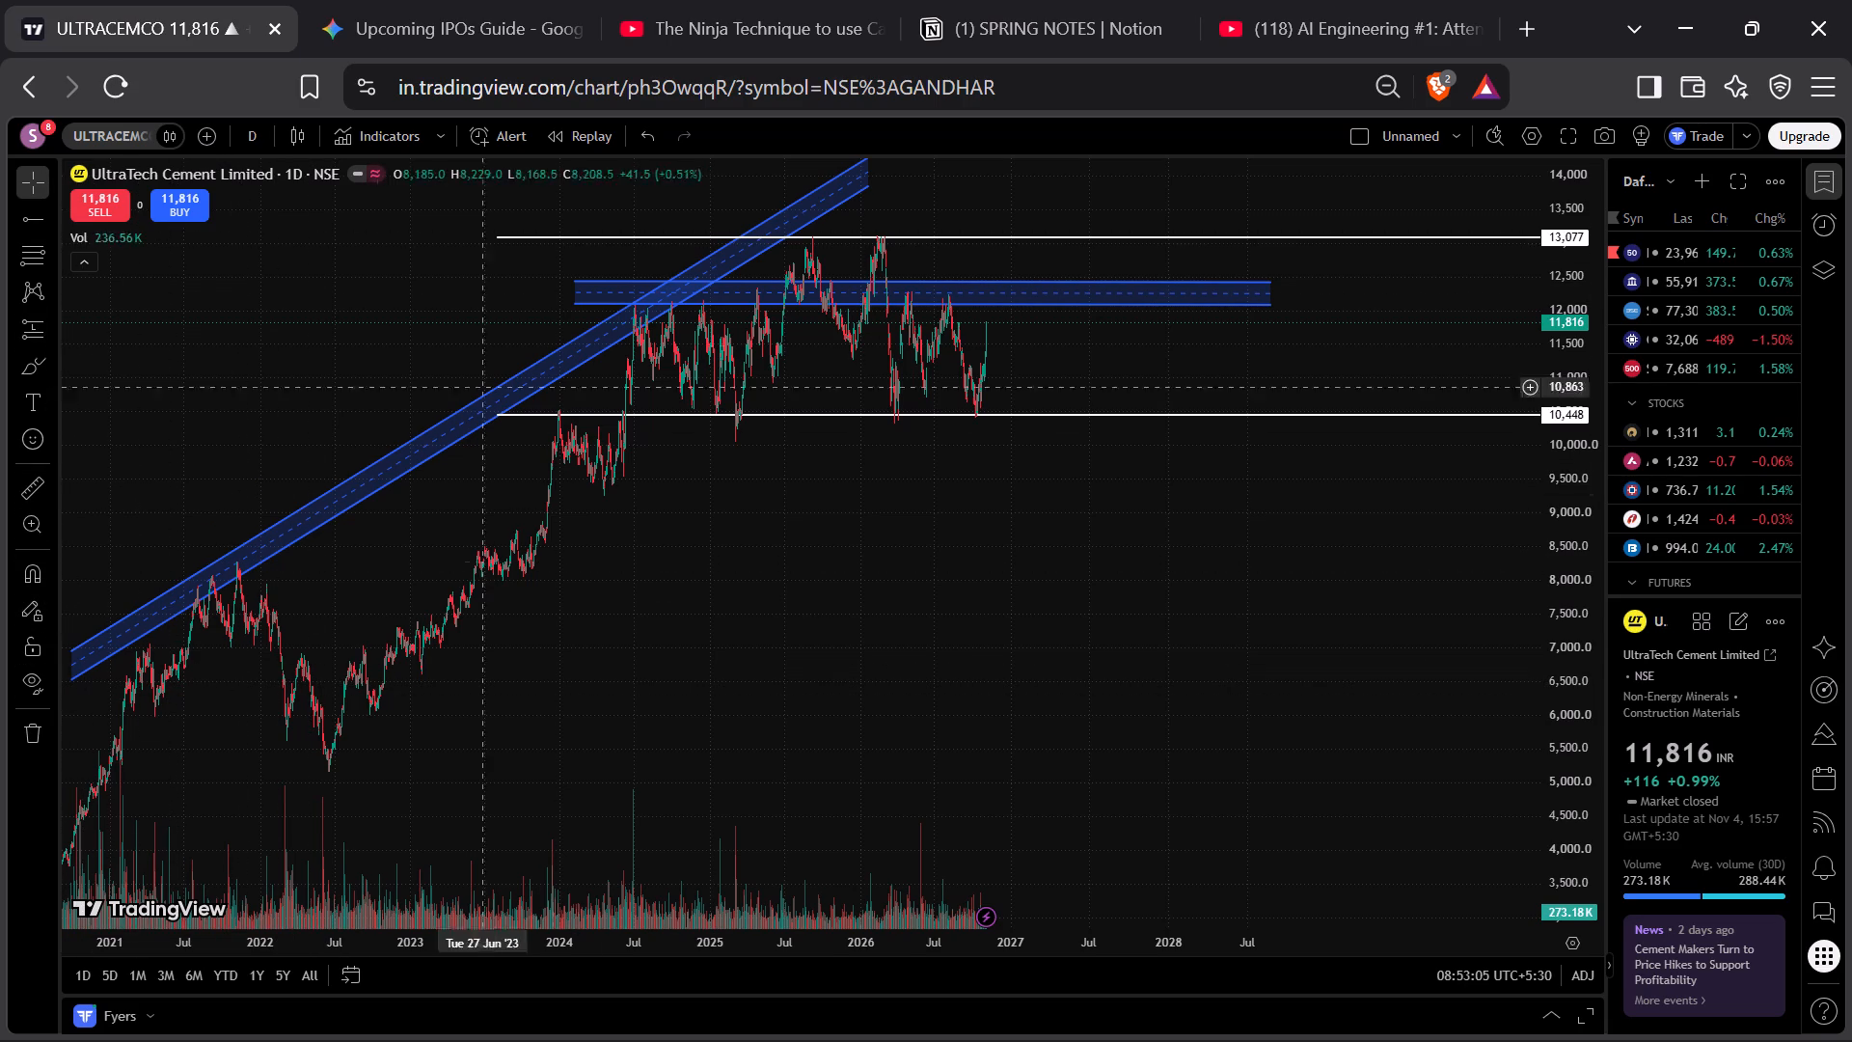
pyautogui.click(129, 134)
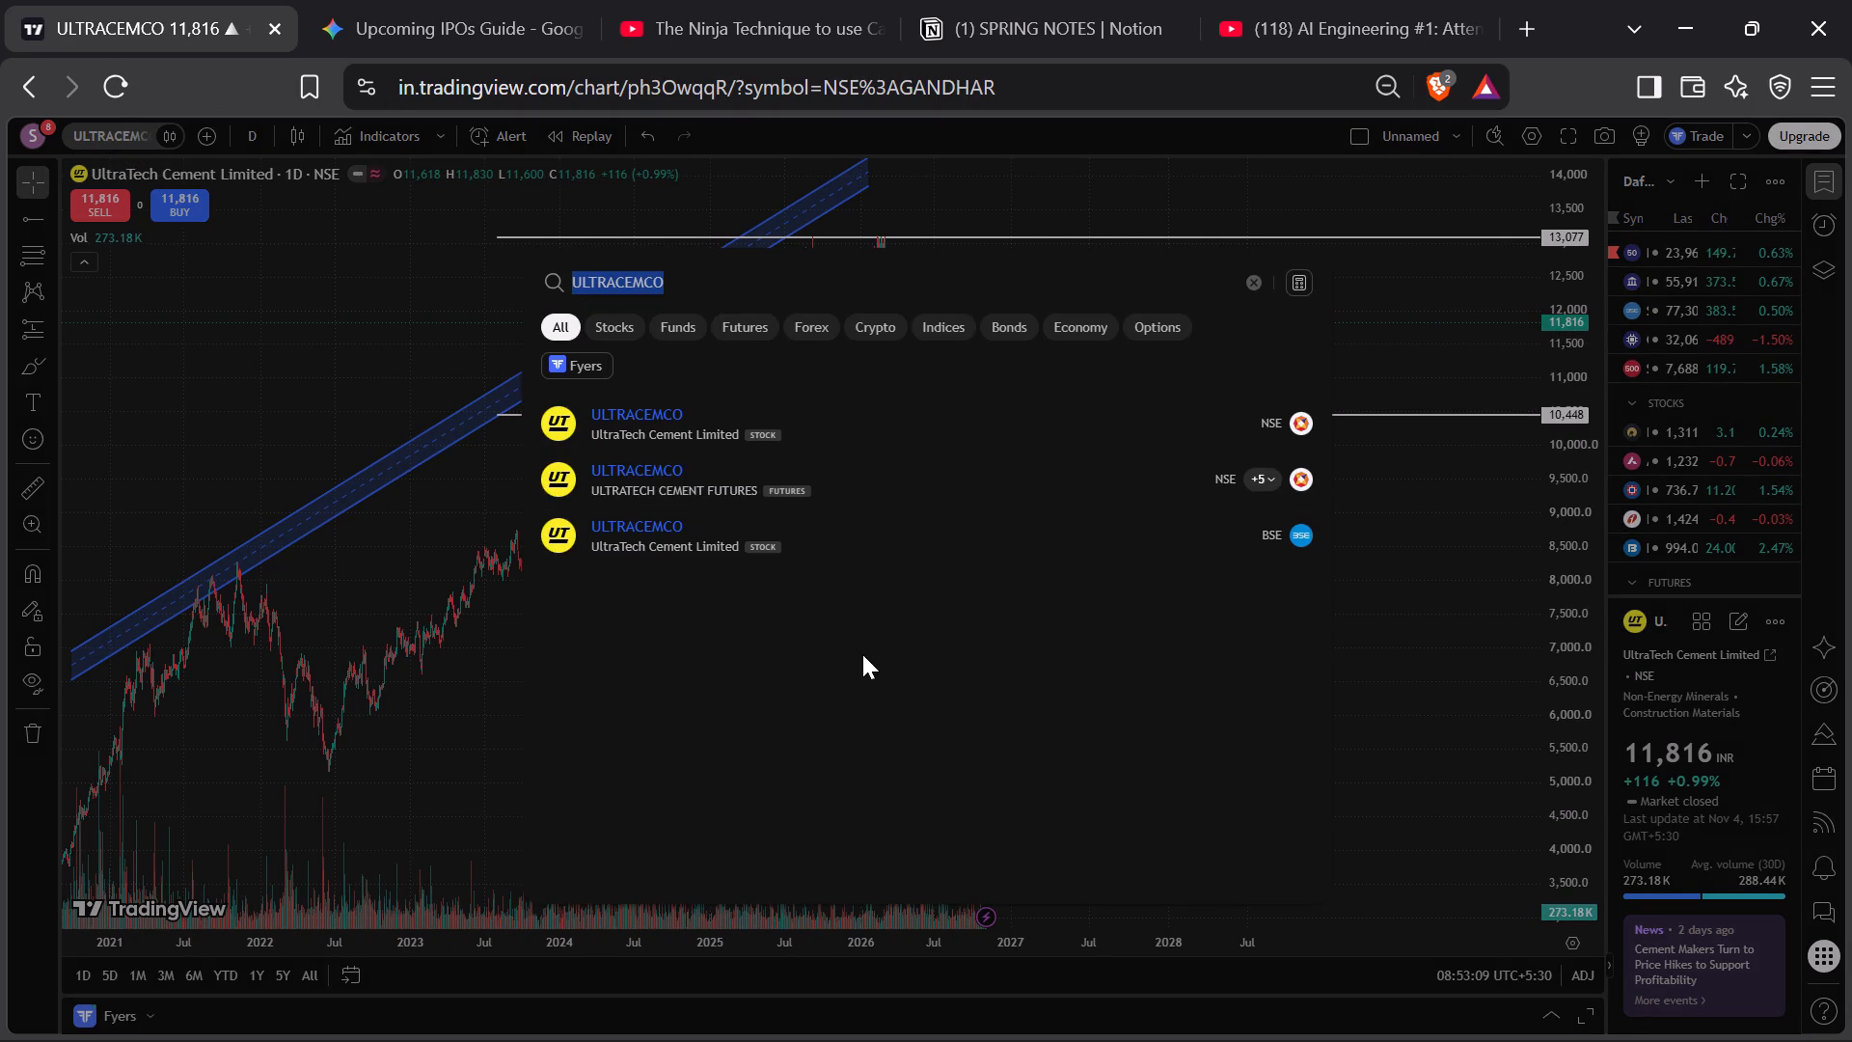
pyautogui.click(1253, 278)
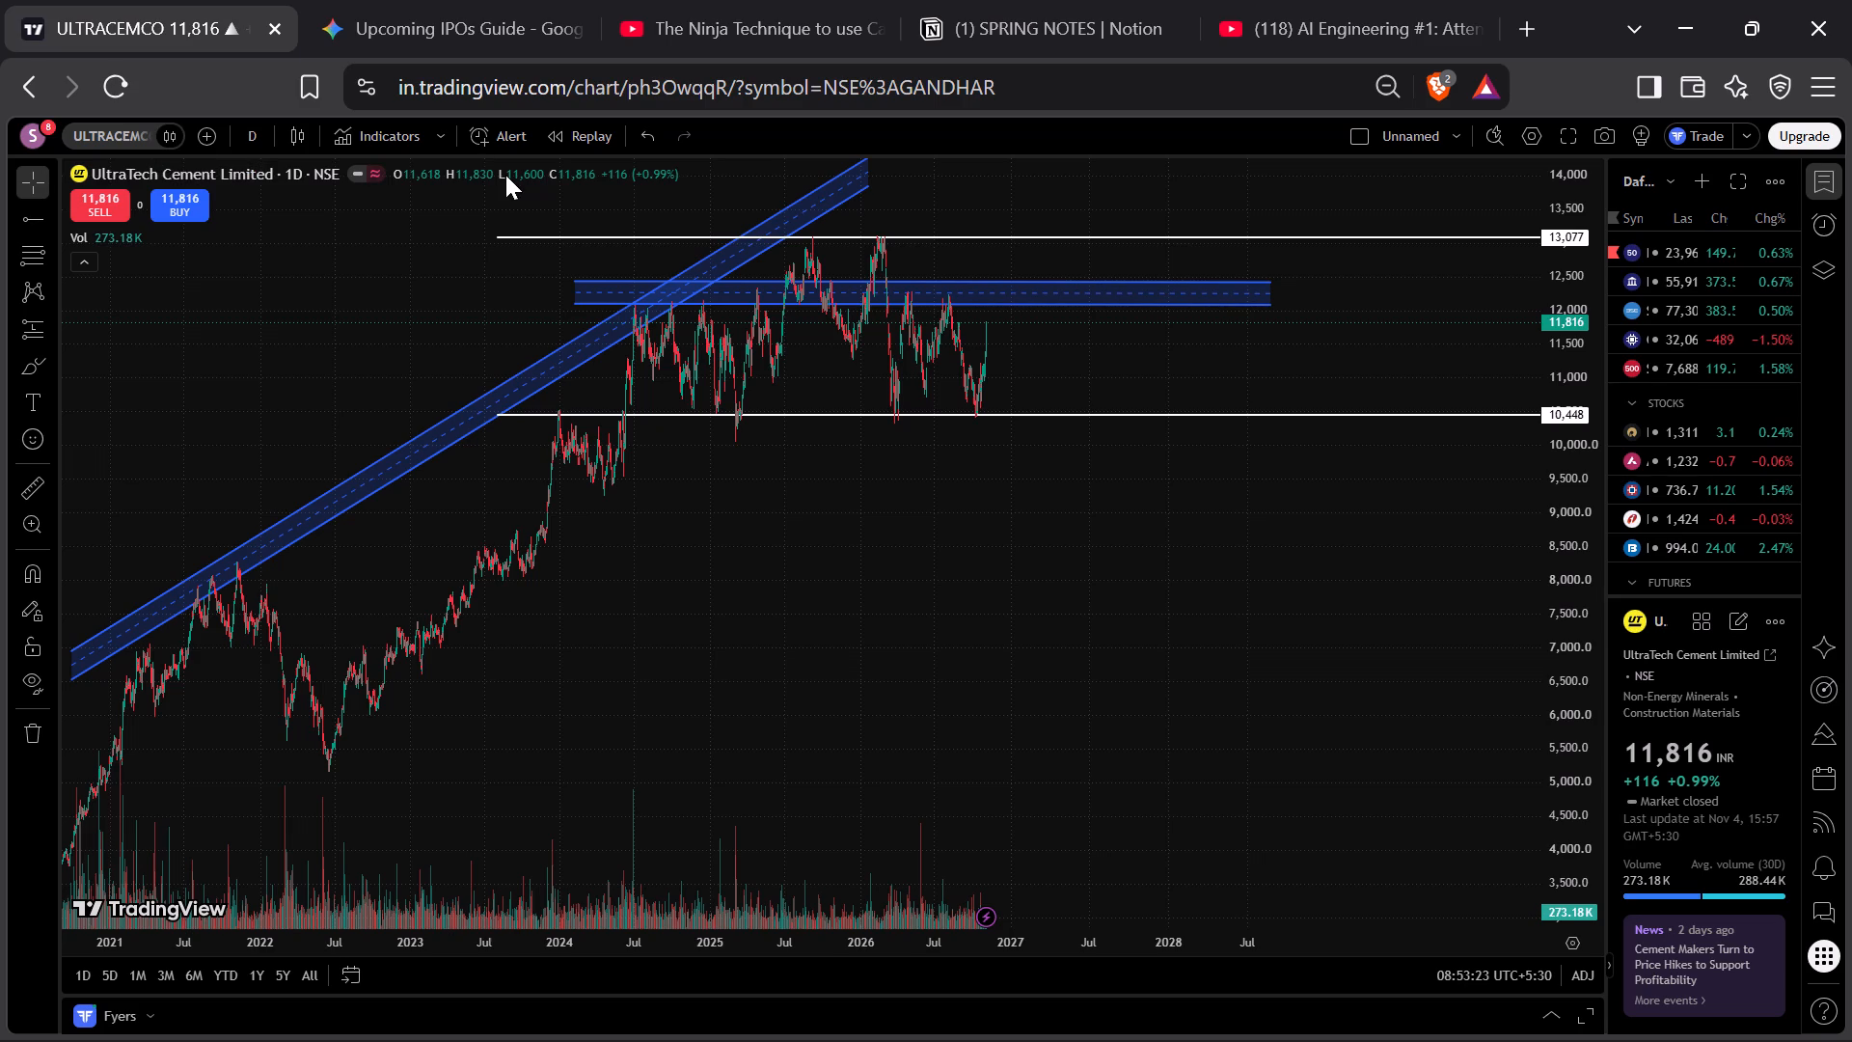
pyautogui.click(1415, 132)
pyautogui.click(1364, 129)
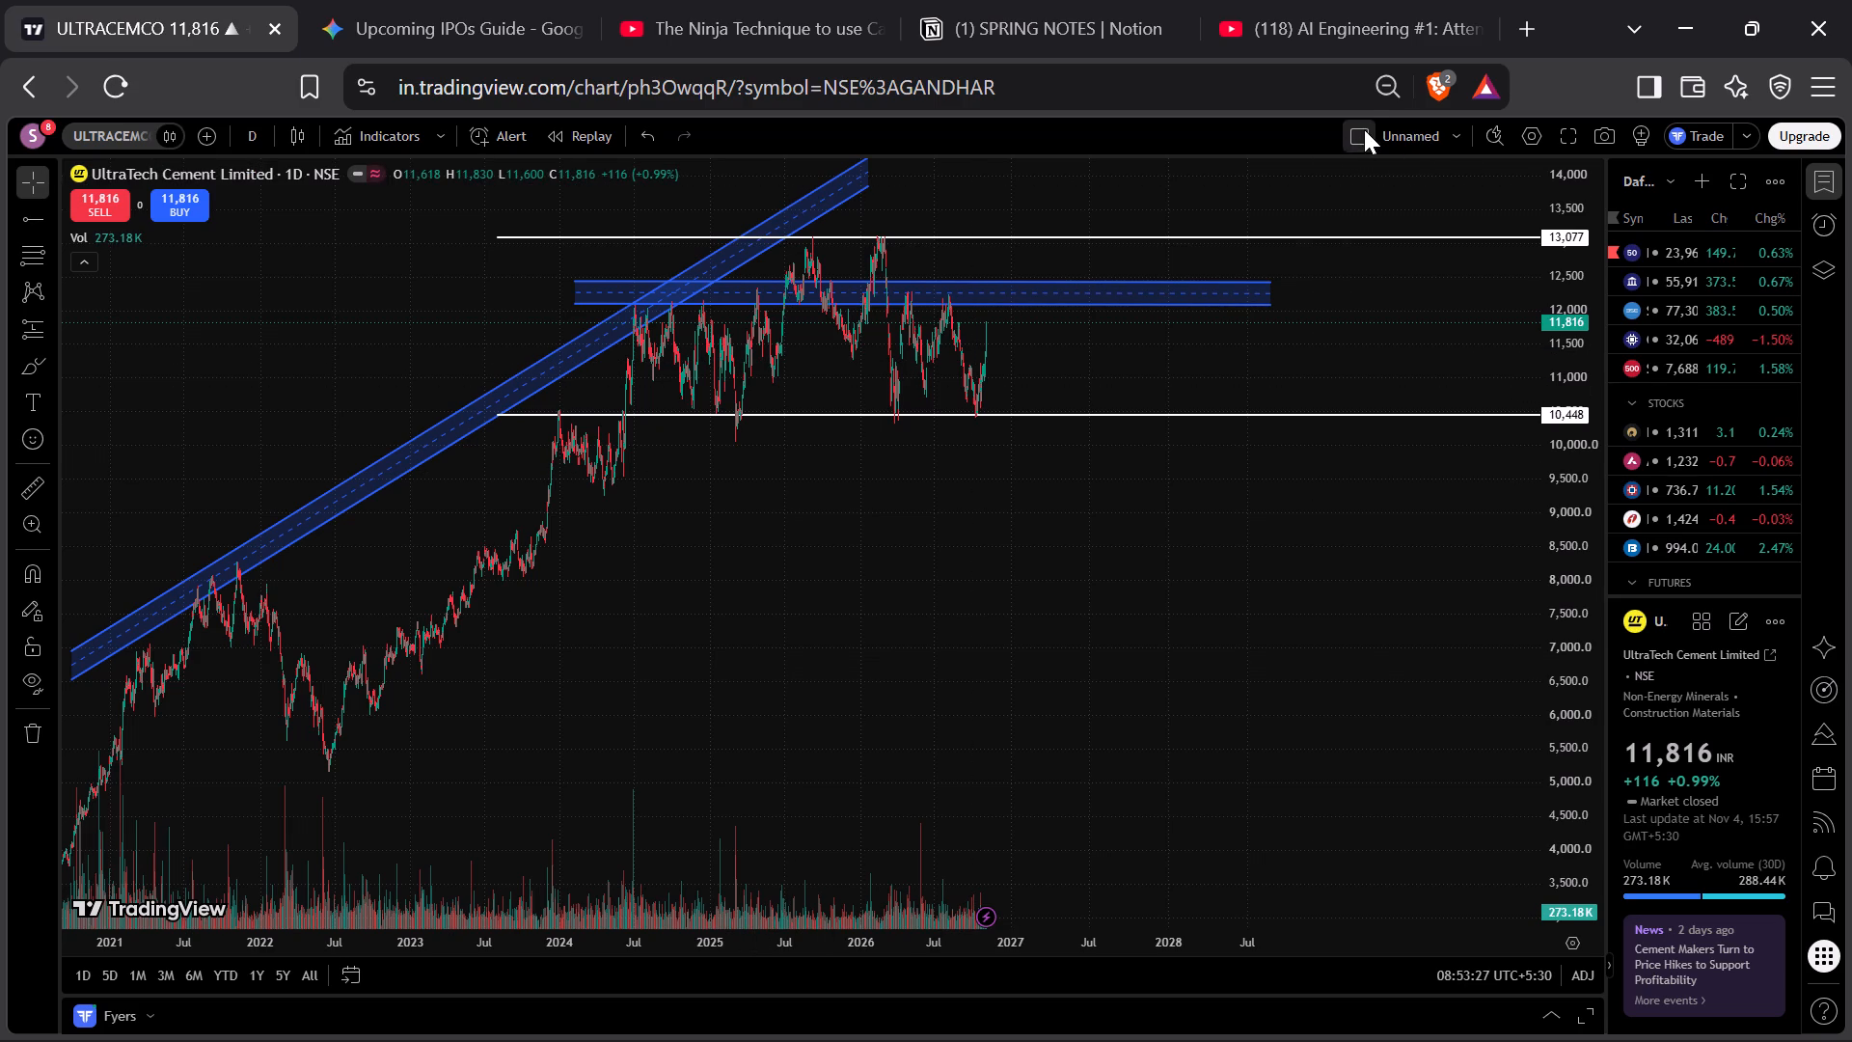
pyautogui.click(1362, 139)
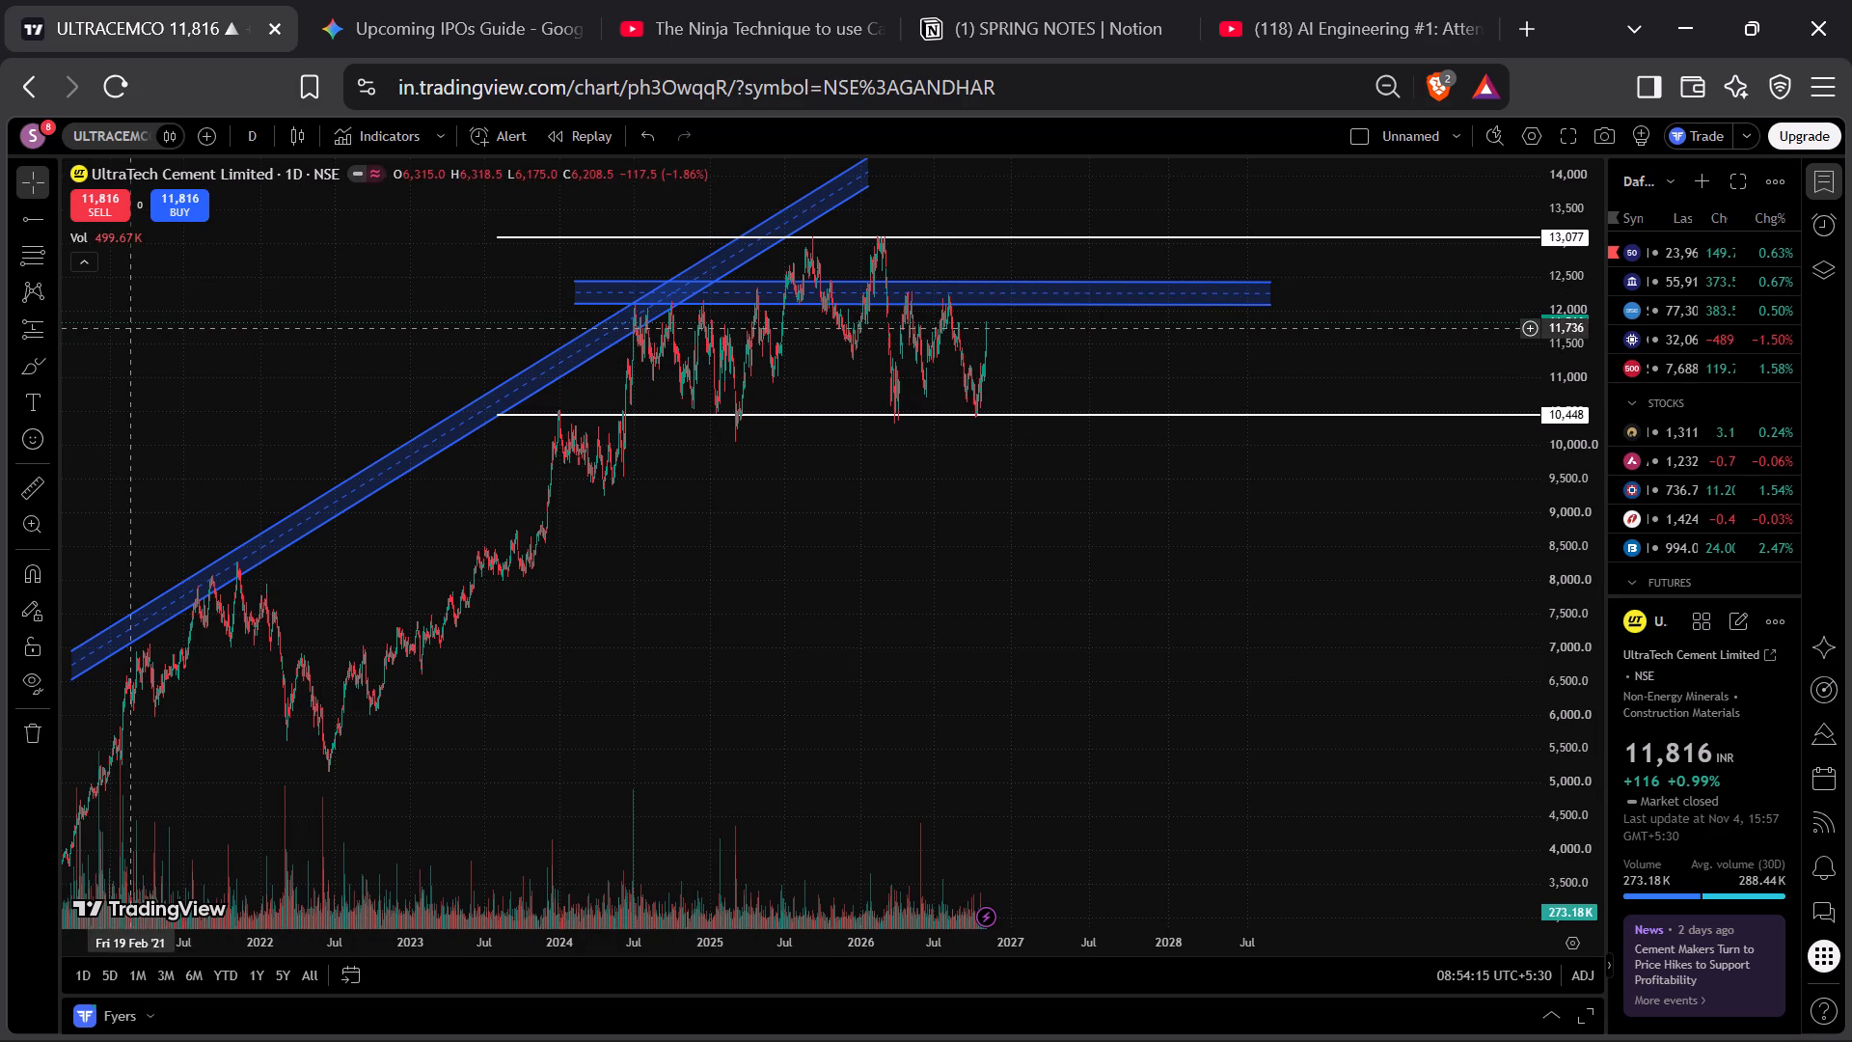
# Search for LARSEN and switch the chart to the NSE stock LT, Larsen & Toubro Limited.
pyautogui.click(131, 138)
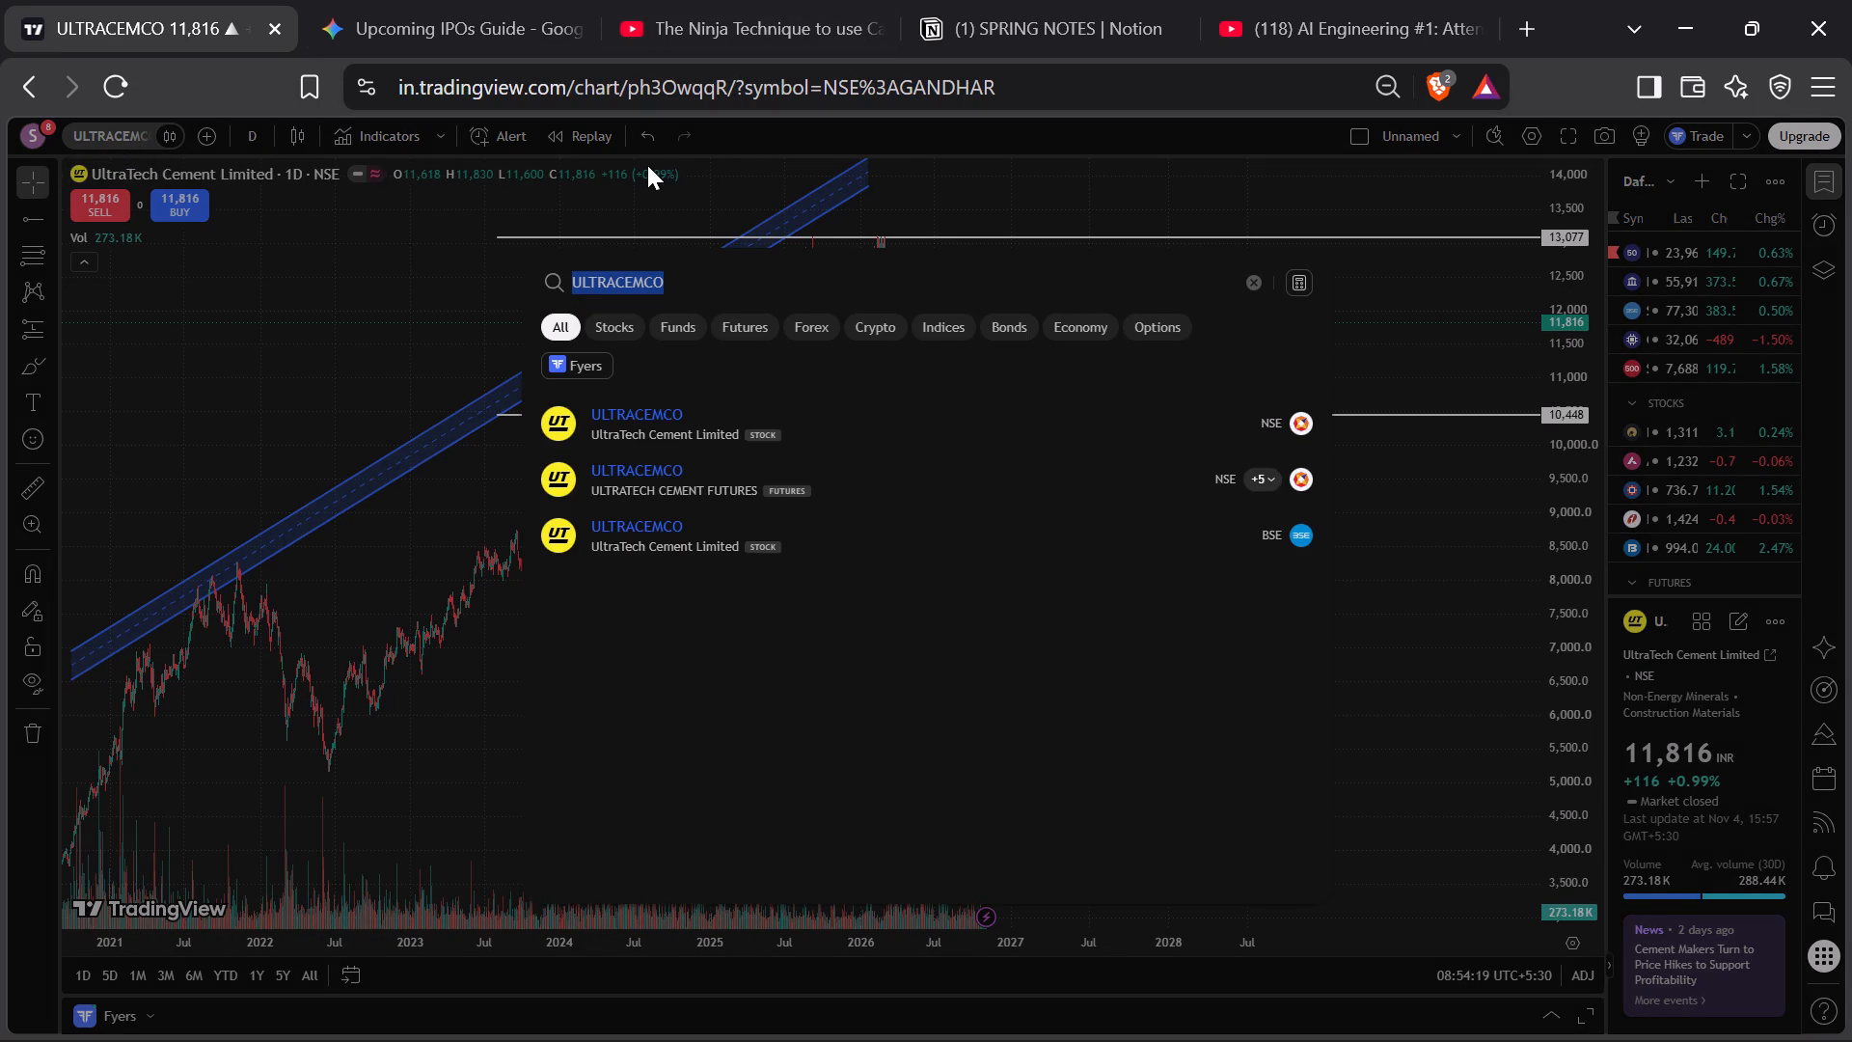
pyautogui.write('L&')
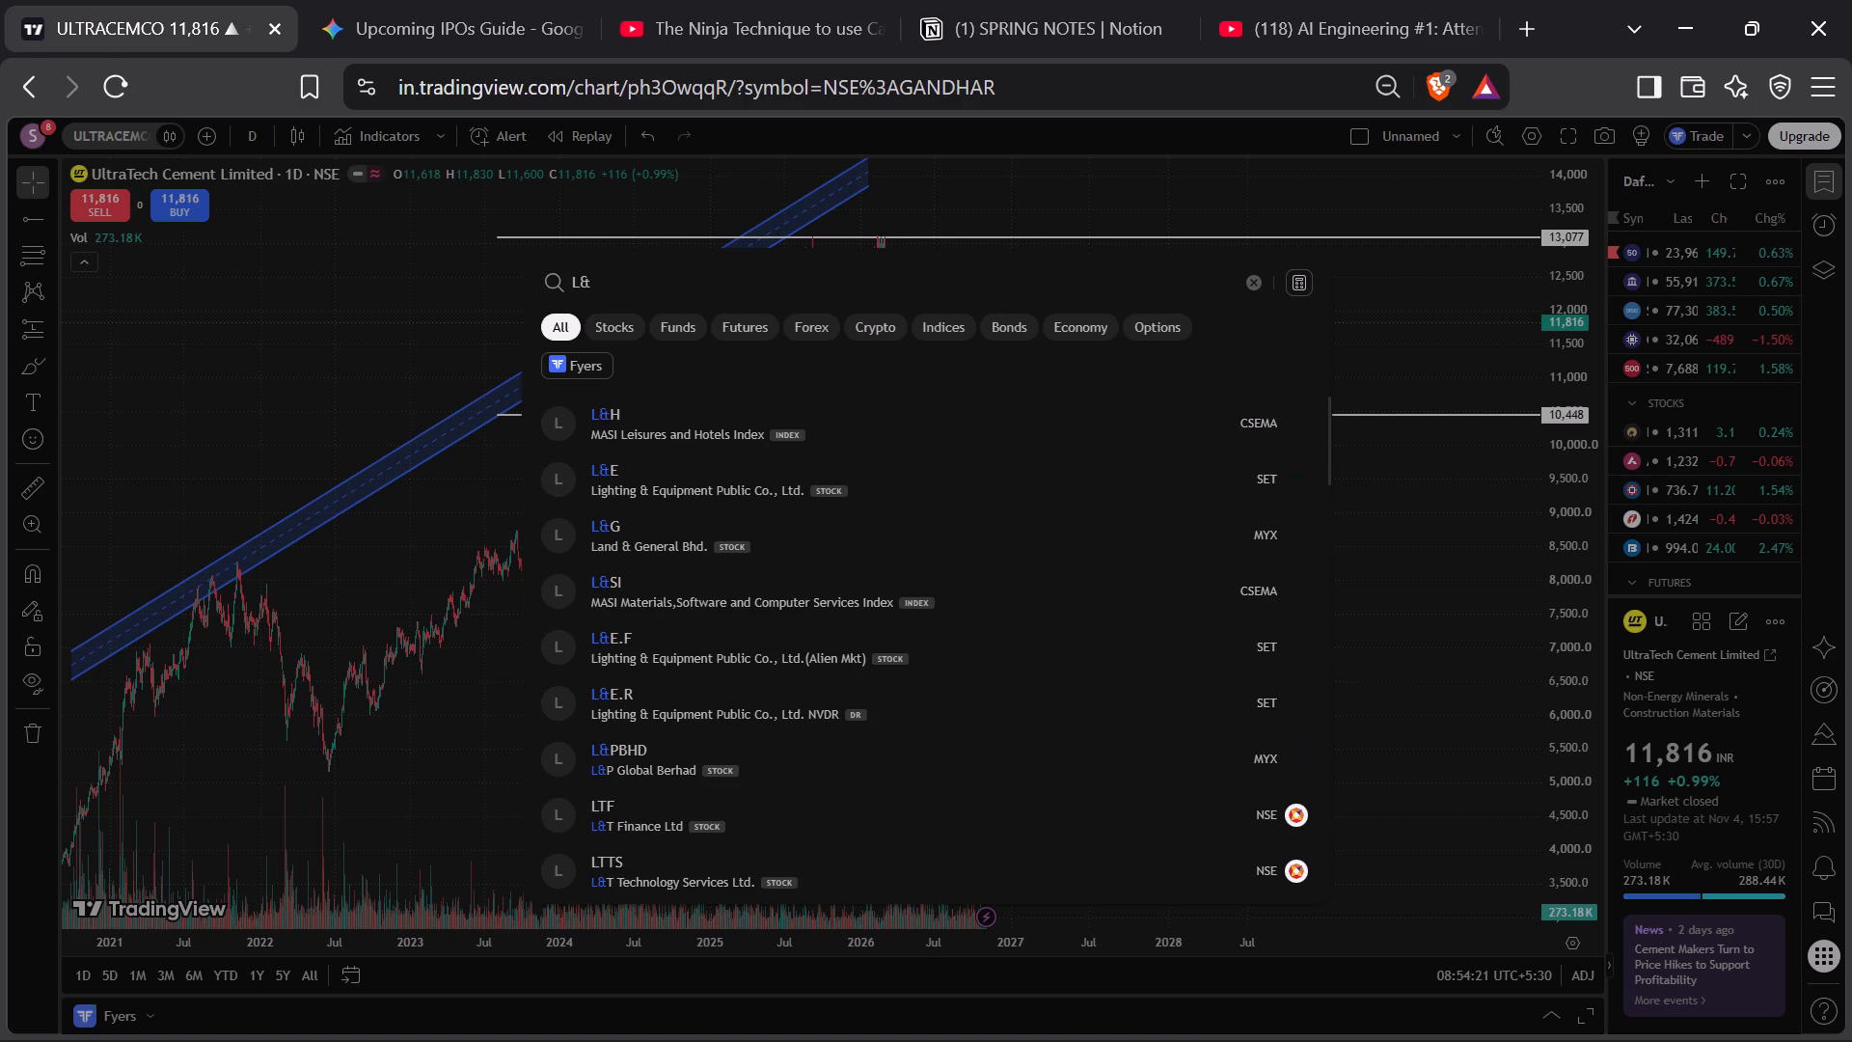
pyautogui.press('t')
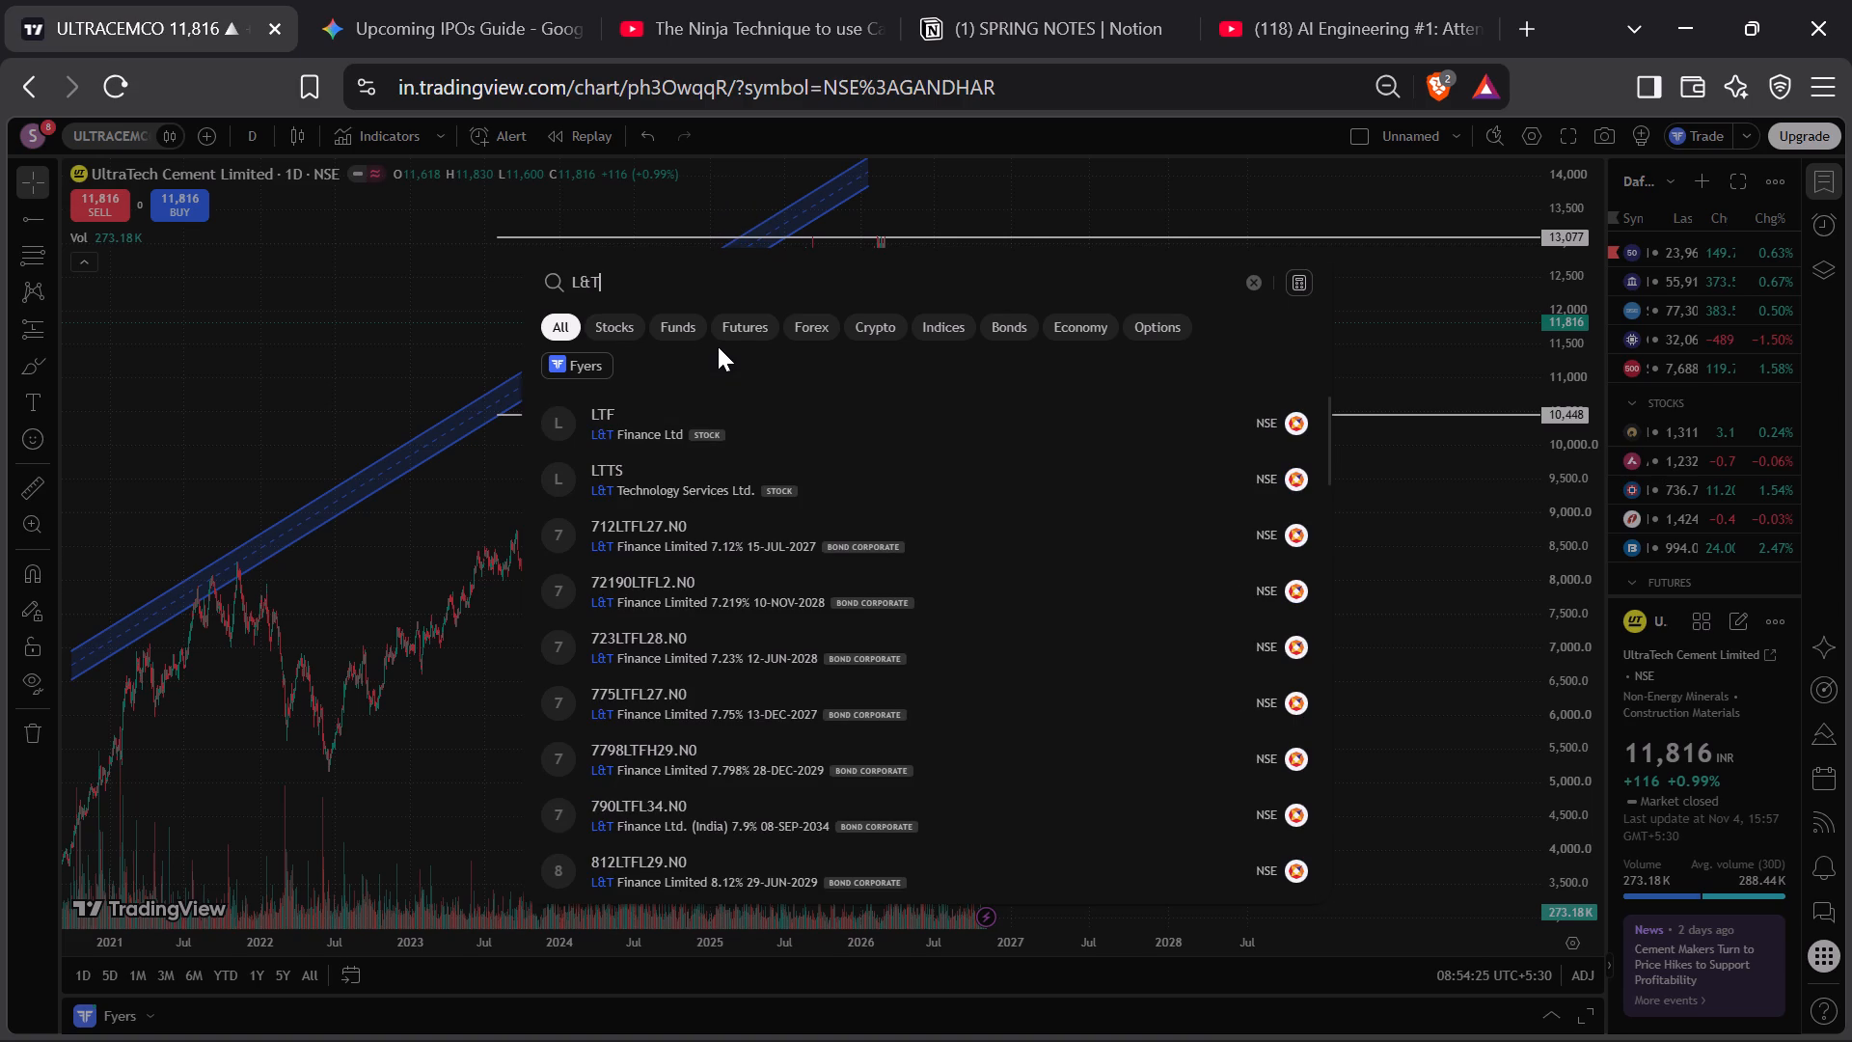
pyautogui.press('BackSpace')
pyautogui.press('BackSpace')
pyautogui.write('AREN')
pyautogui.press('BackSpace')
pyautogui.press('BackSpace')
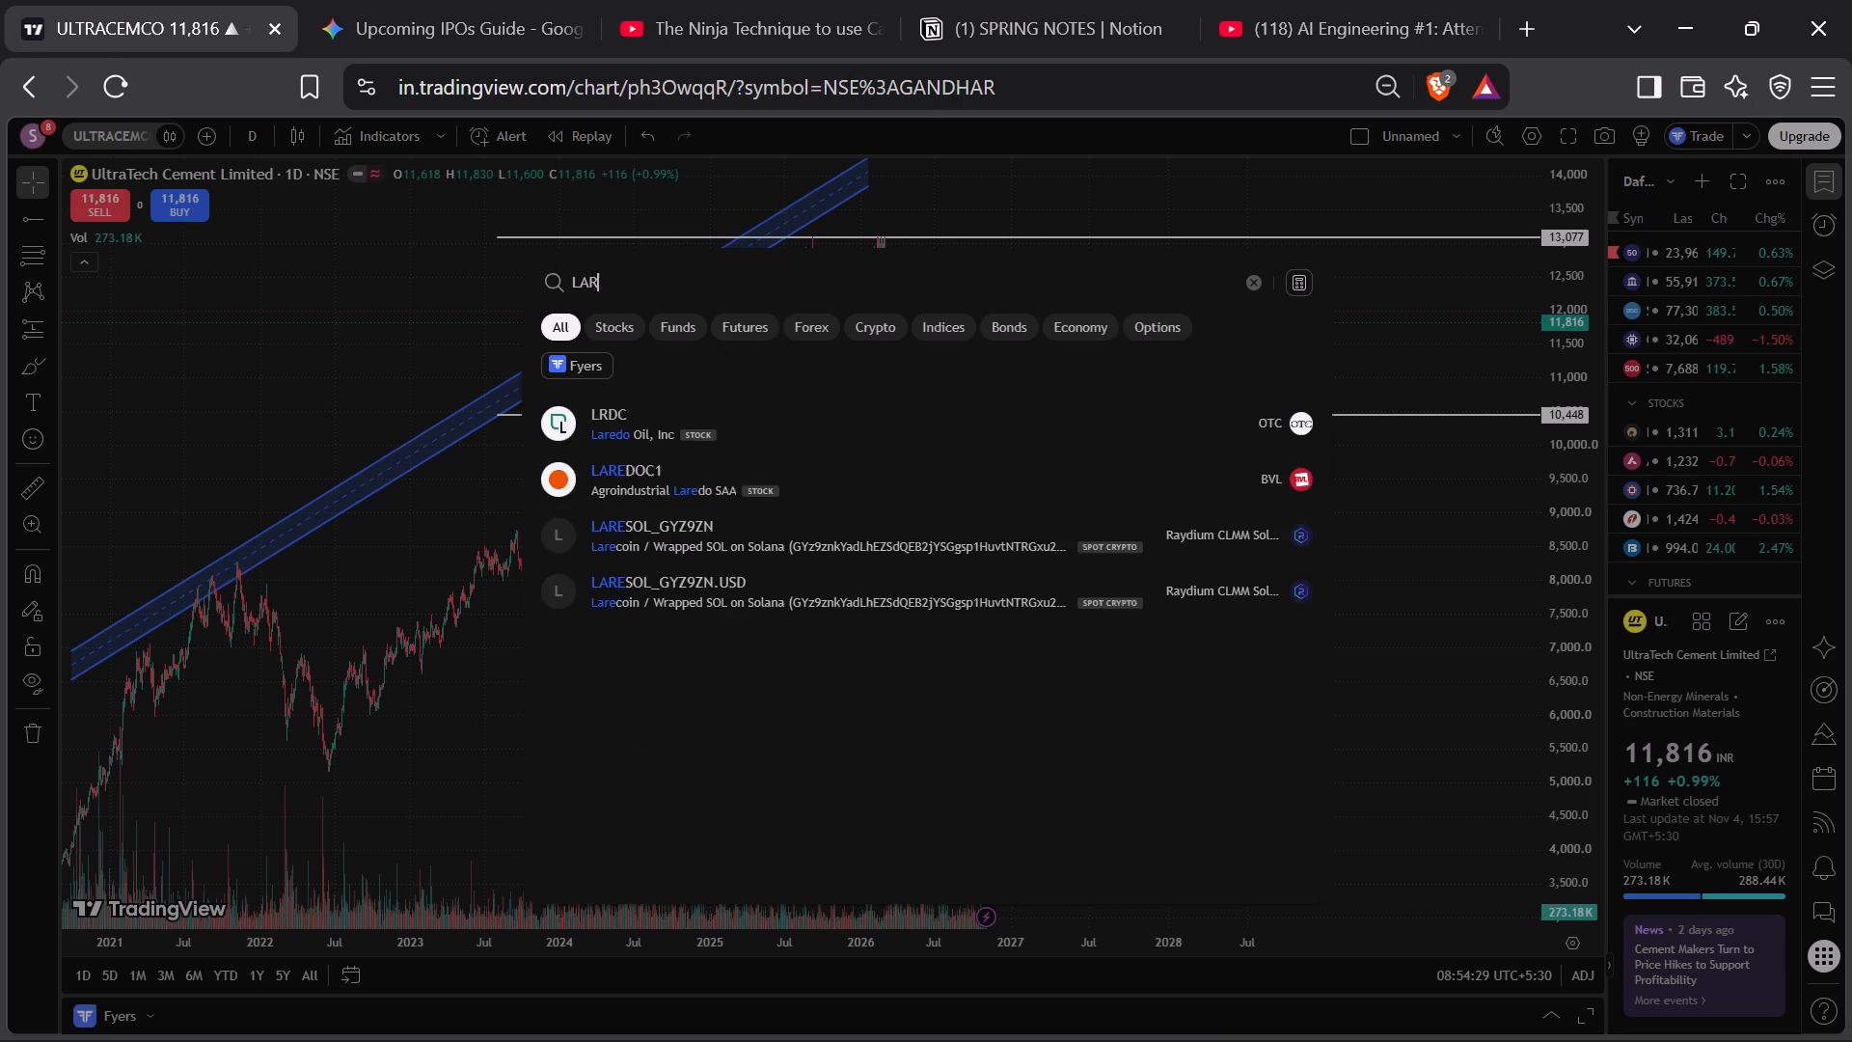
pyautogui.write('SEN')
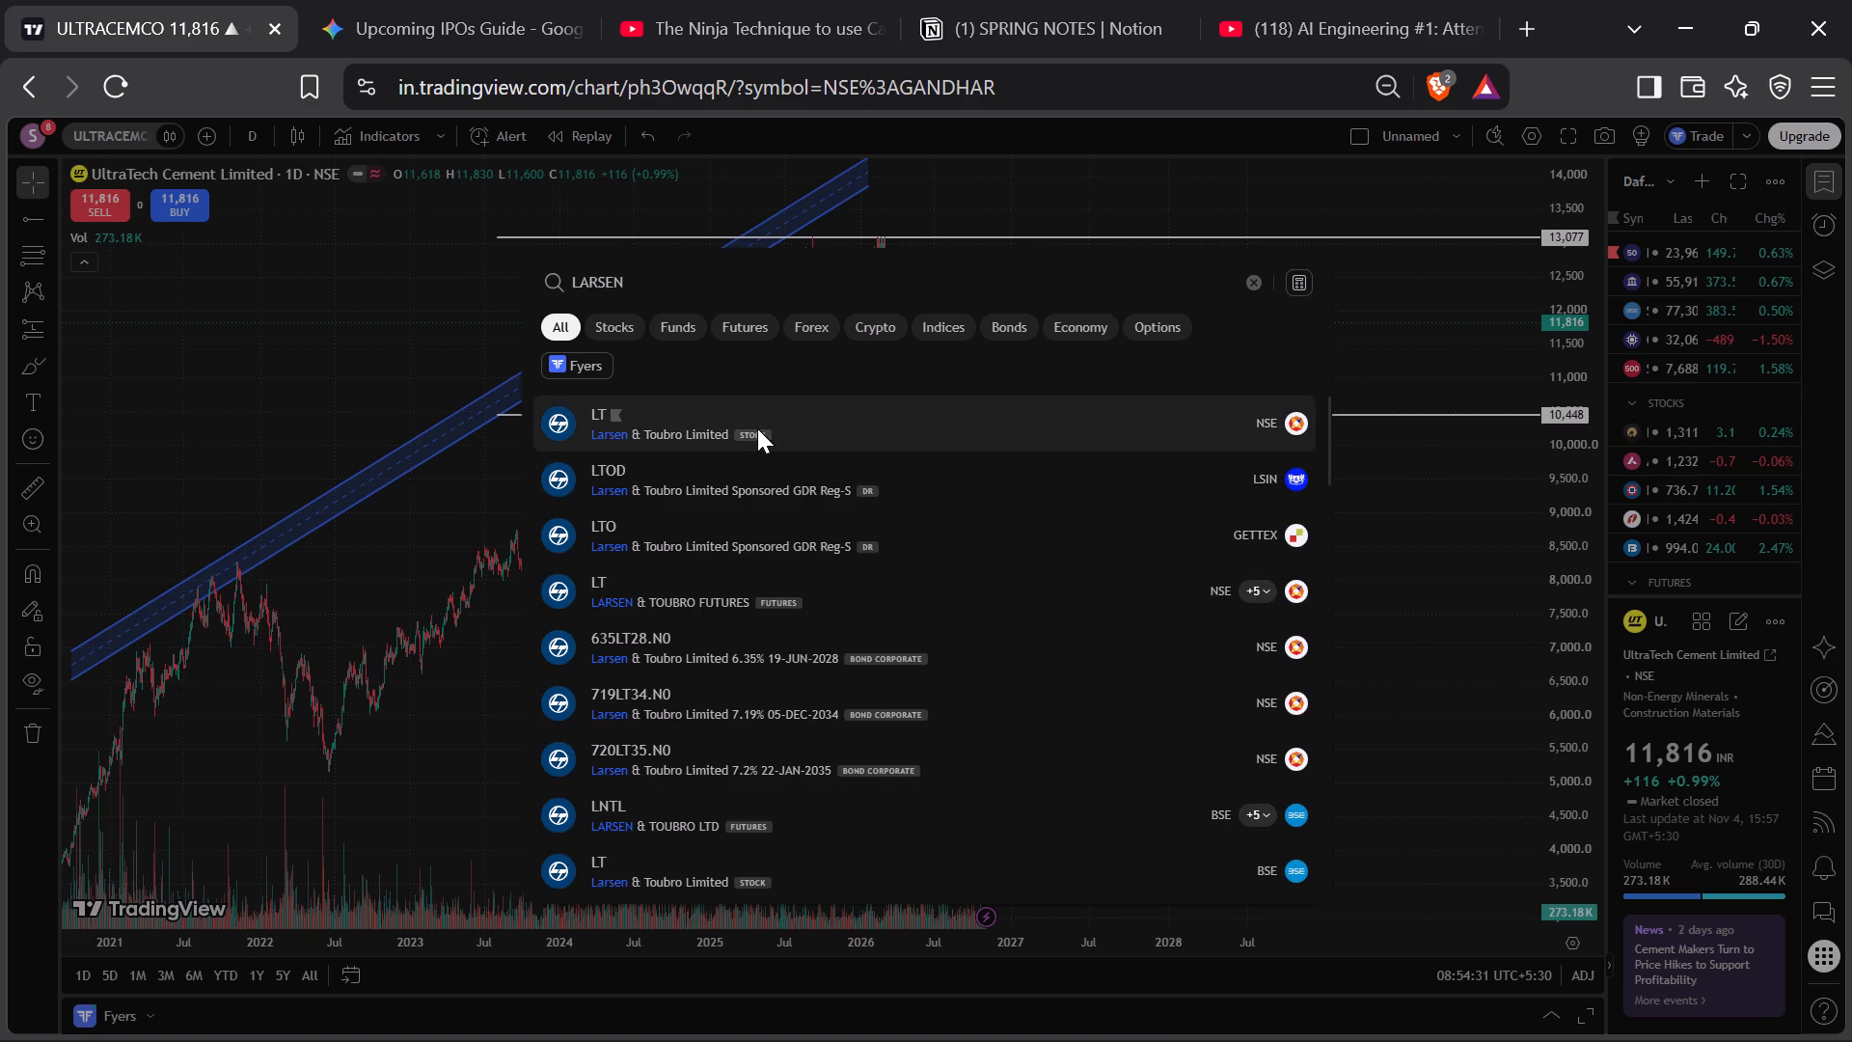
pyautogui.click(810, 423)
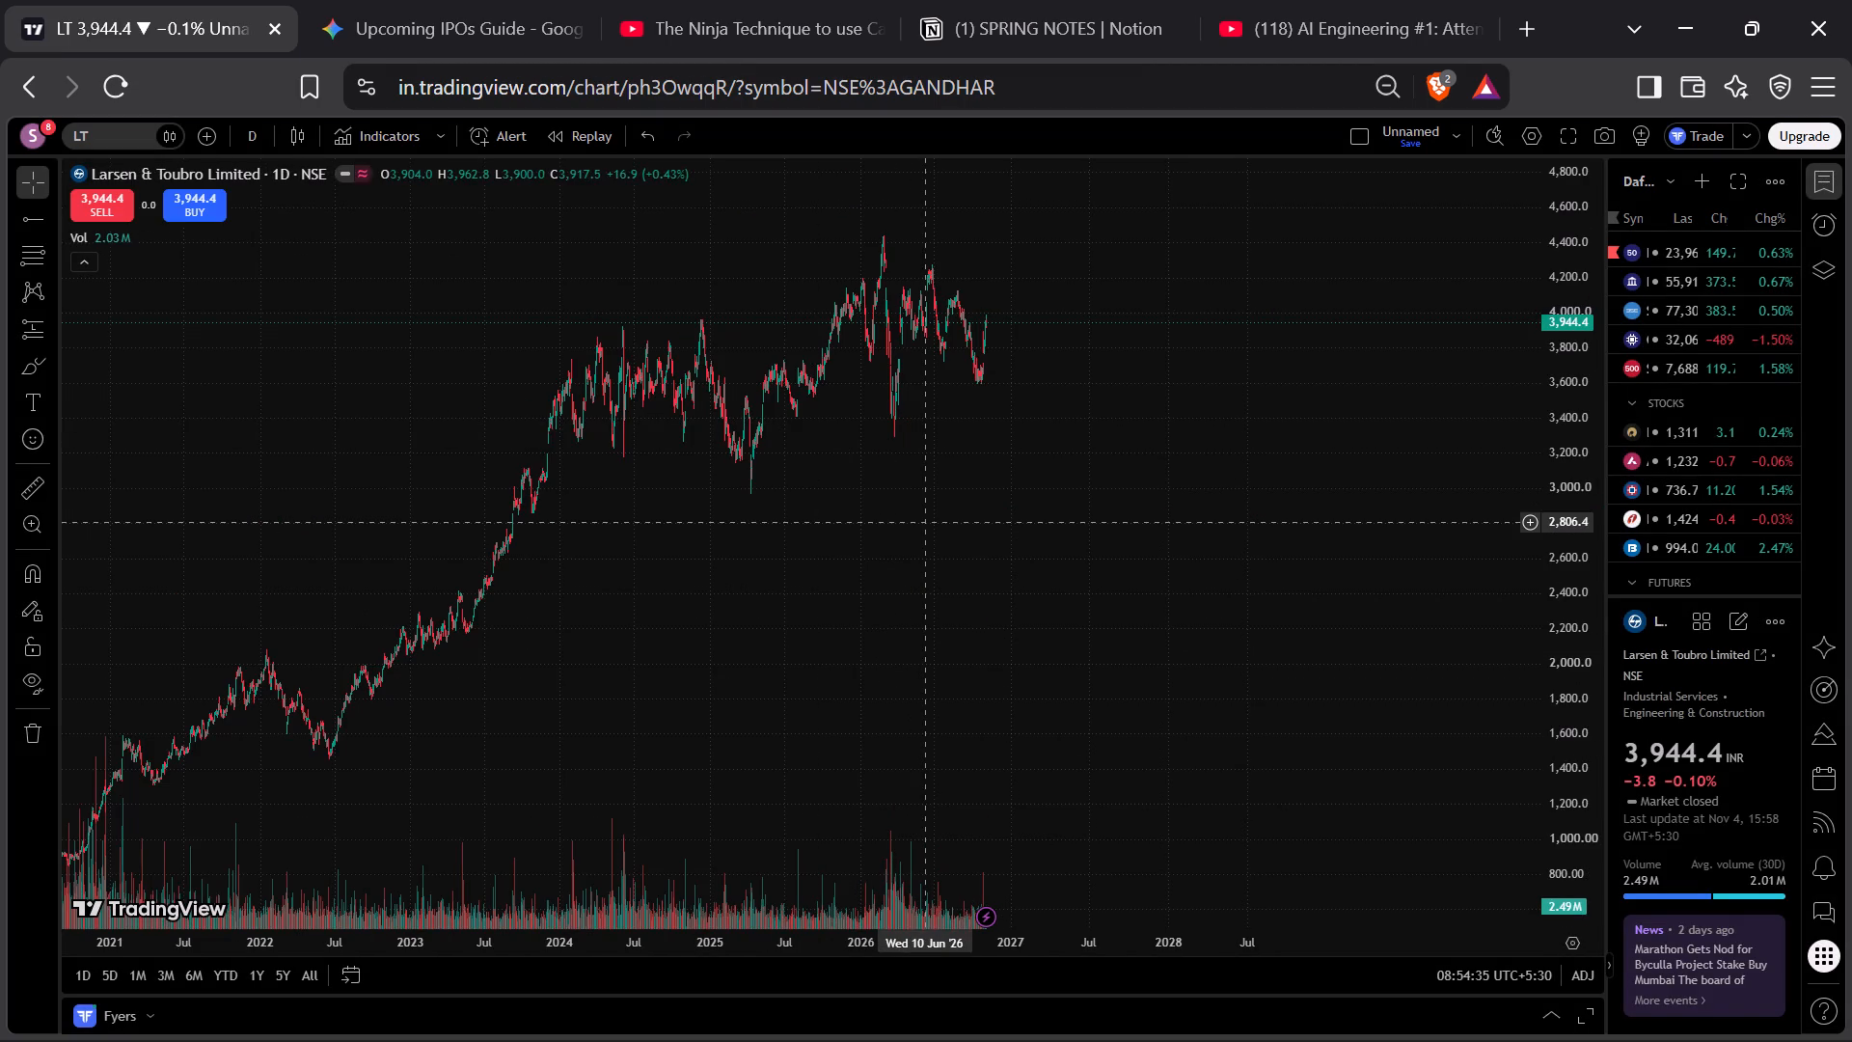
# Draw a horizontal ray at about 3,954 on the Larsen & Toubro chart, starting at 9 September 2022.
pyautogui.hscroll(2, 925, 522)
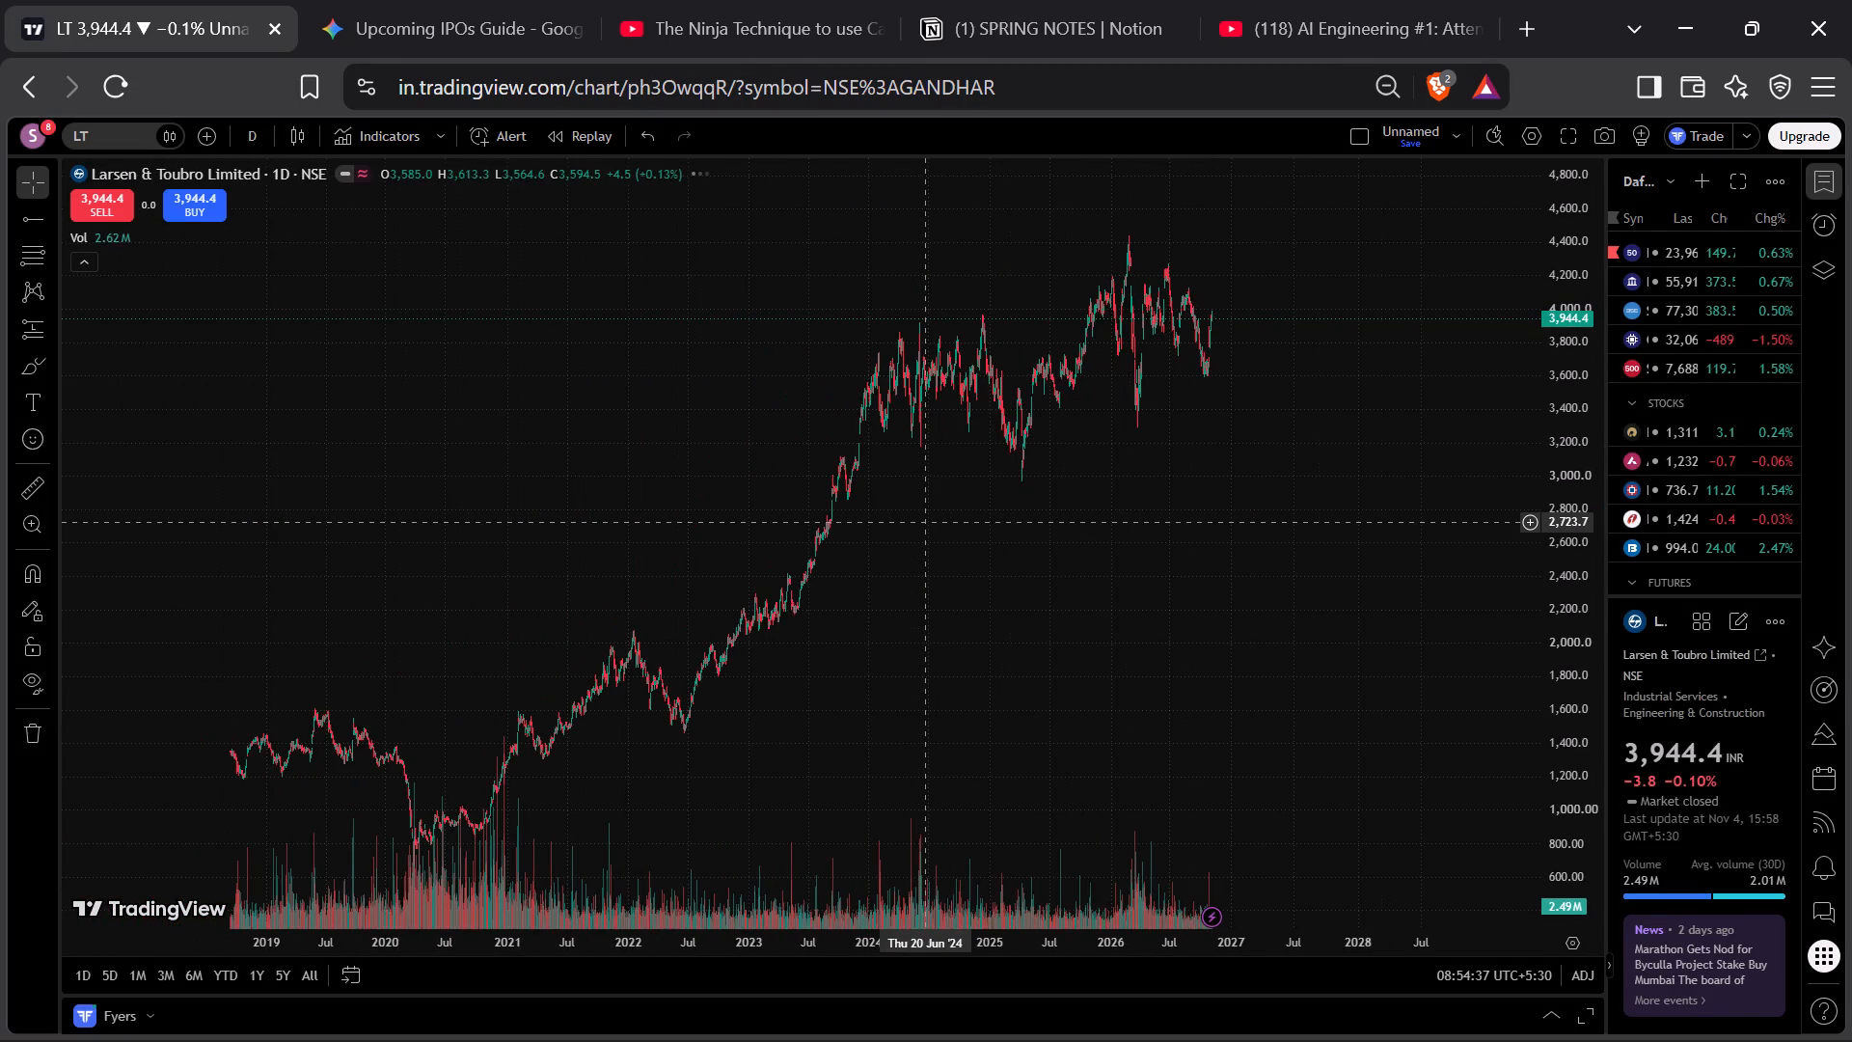
pyautogui.hscroll(4, 925, 522)
pyautogui.hscroll(-4, 925, 522)
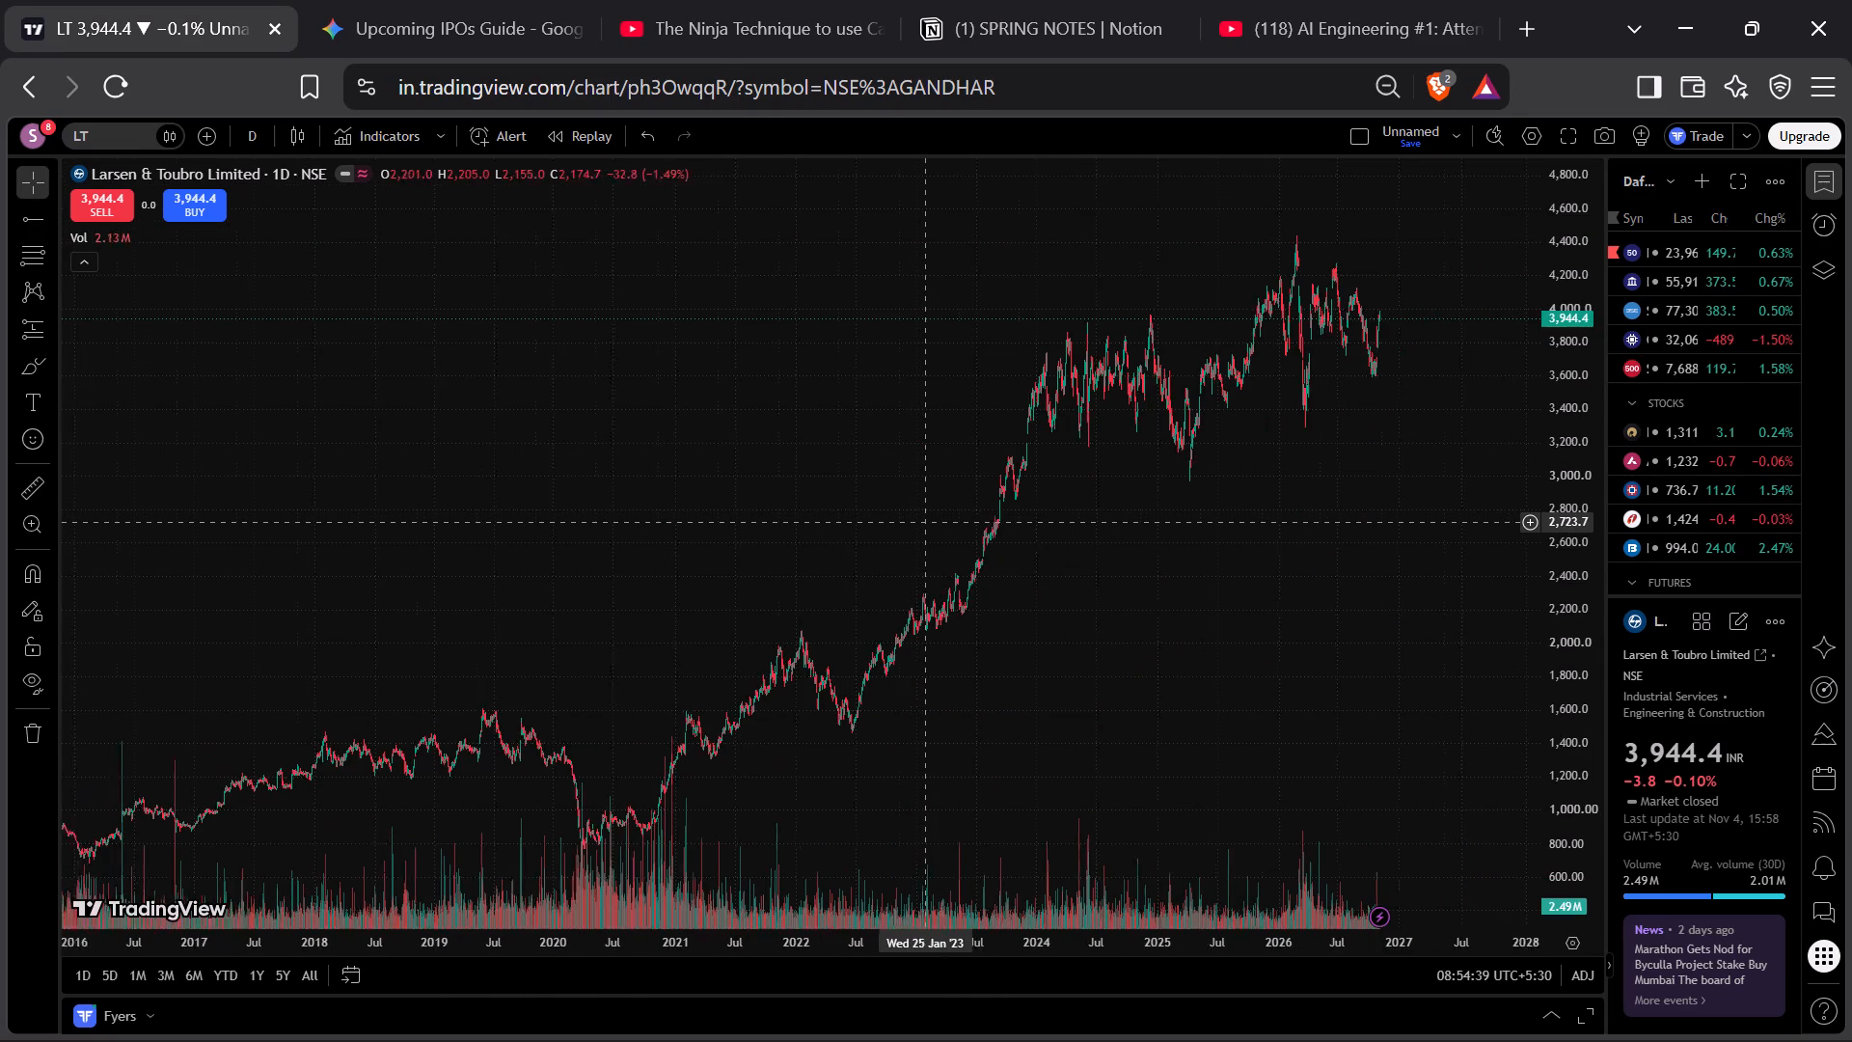
pyautogui.hscroll(-1, 925, 522)
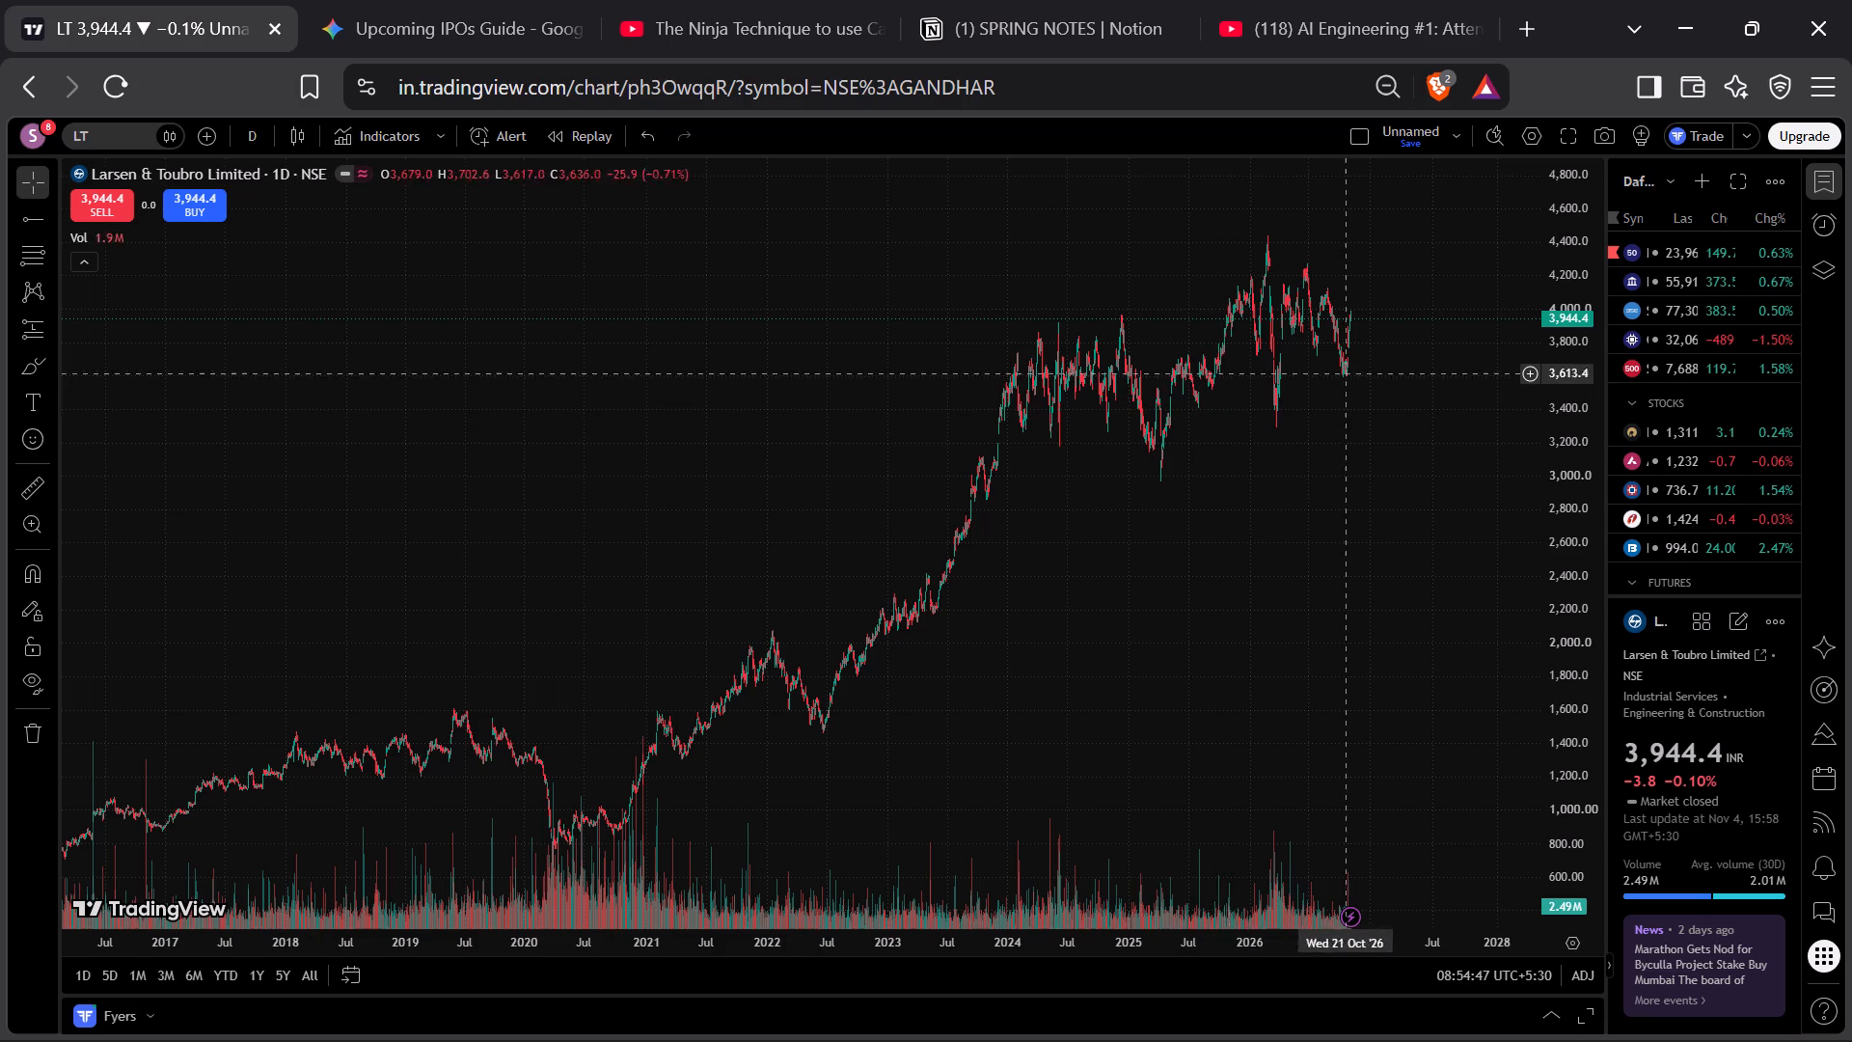
pyautogui.hscroll(-3, 934, 636)
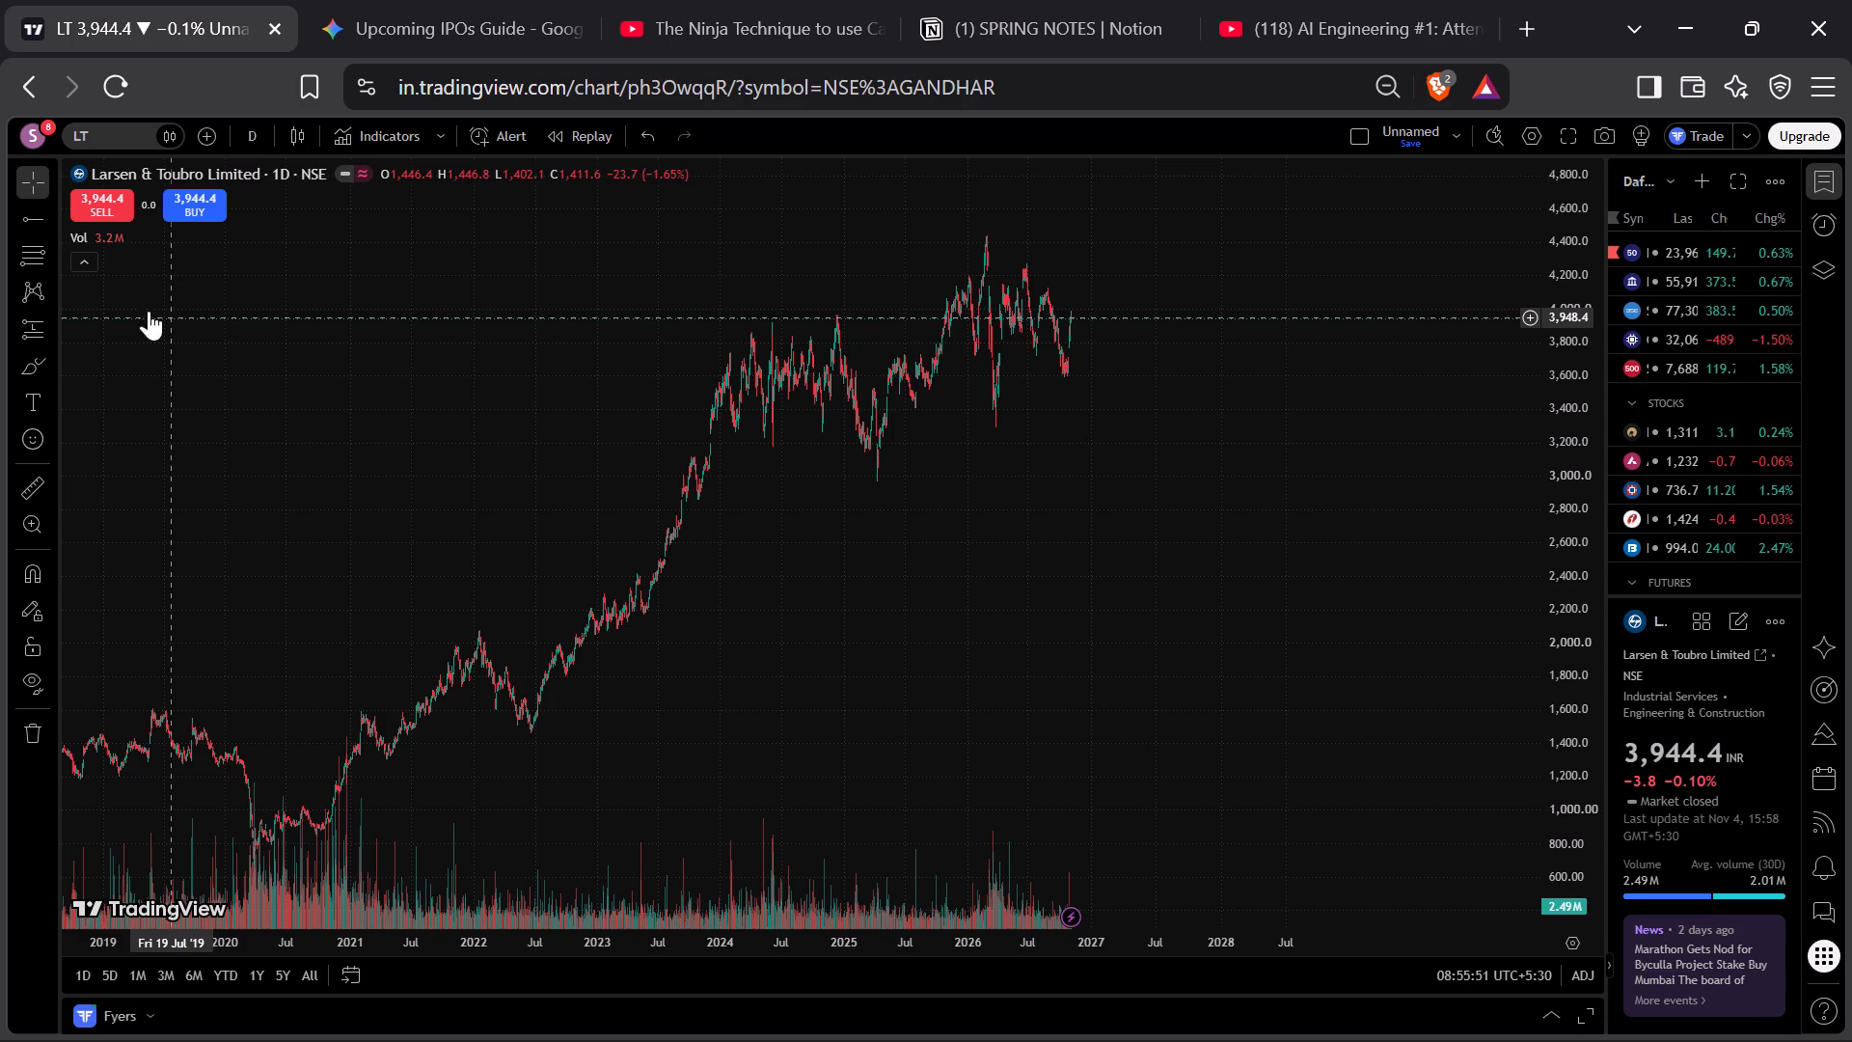
pyautogui.click(35, 224)
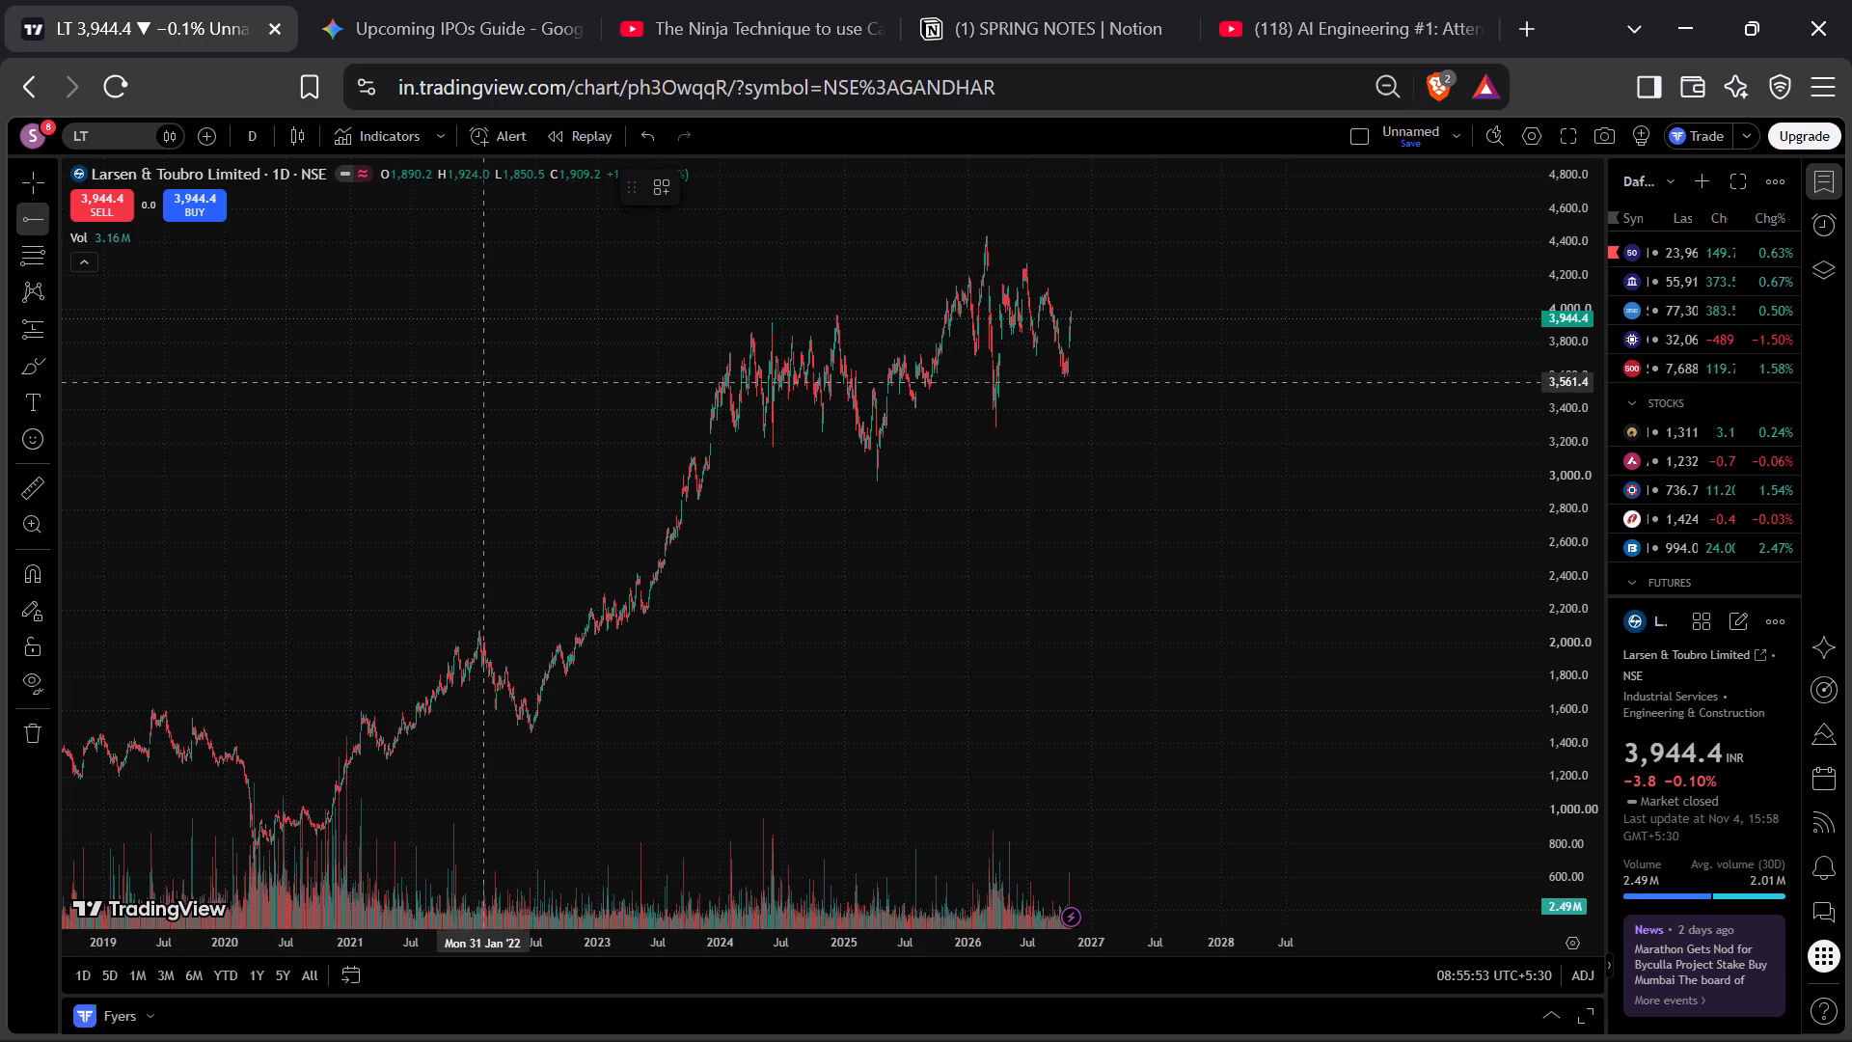
pyautogui.click(558, 316)
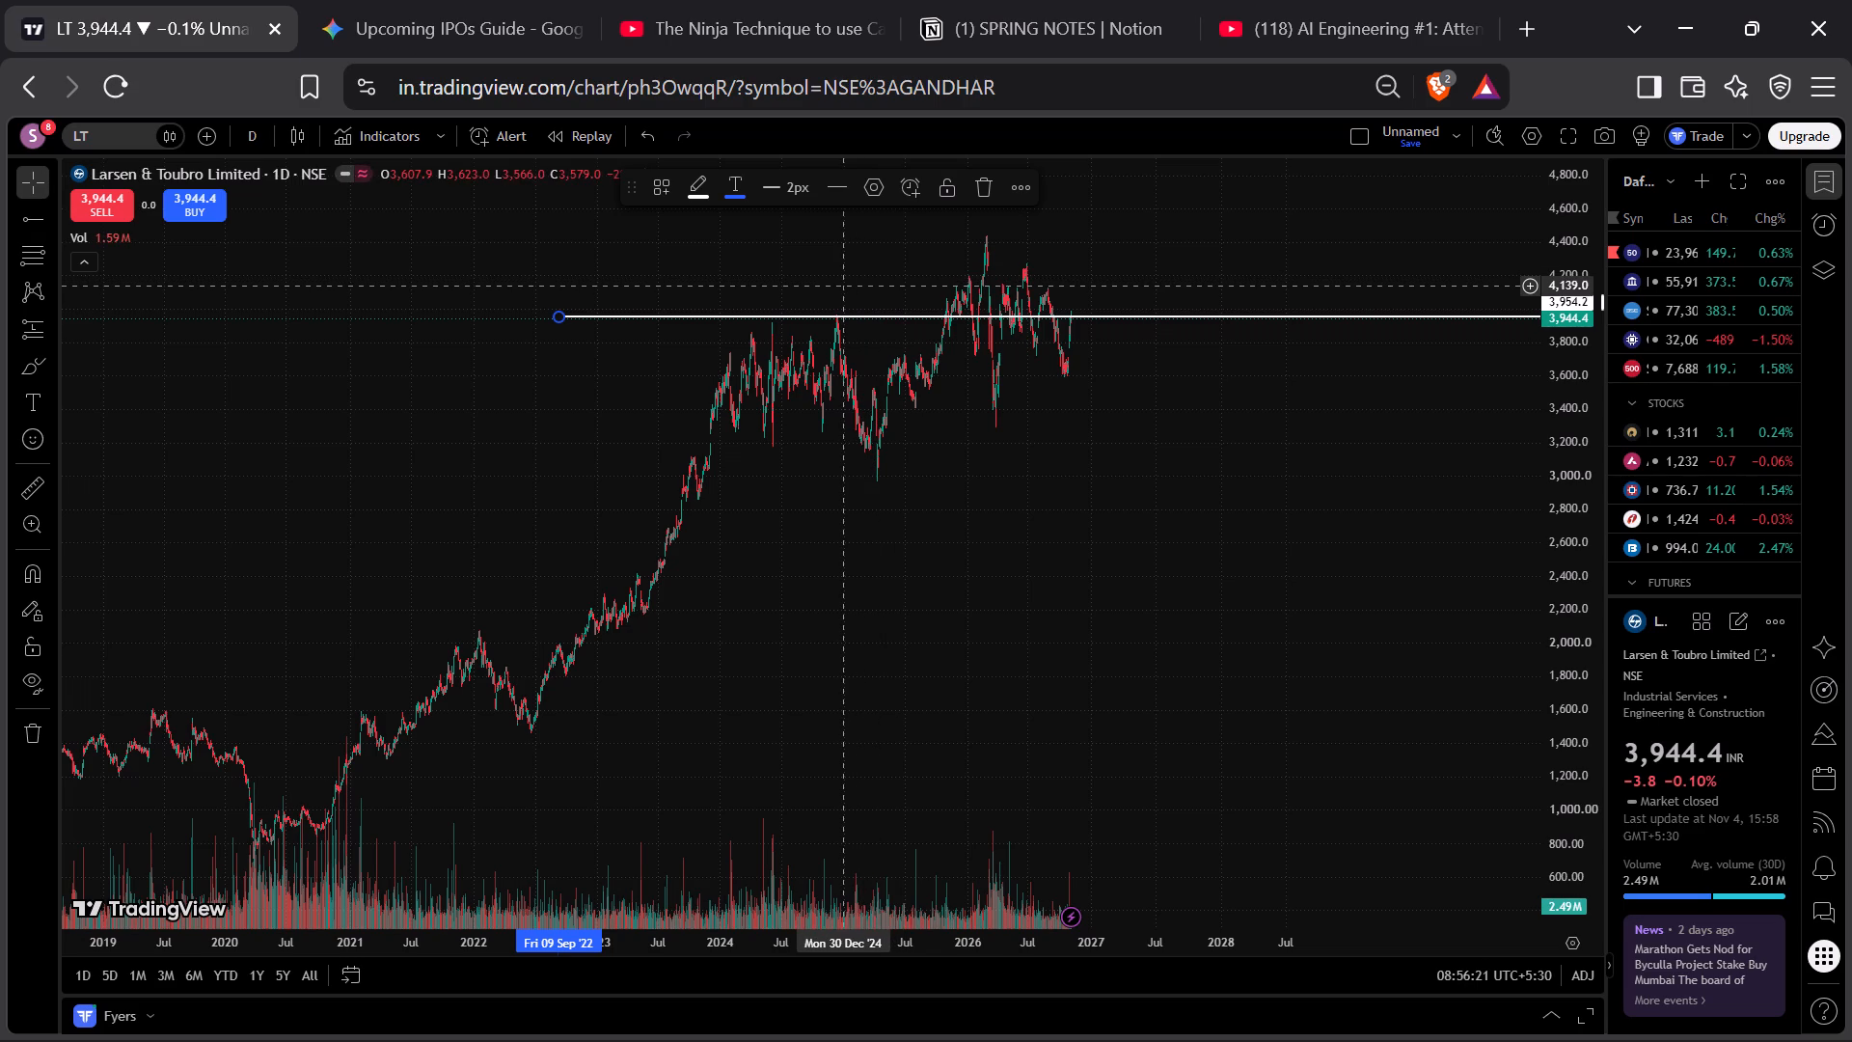
# Draw a horizontal parallel channel across the 2026 peaks, about 4,093 to 4,255, from 23 August 2024 to well past 2028.
pyautogui.click(34, 212)
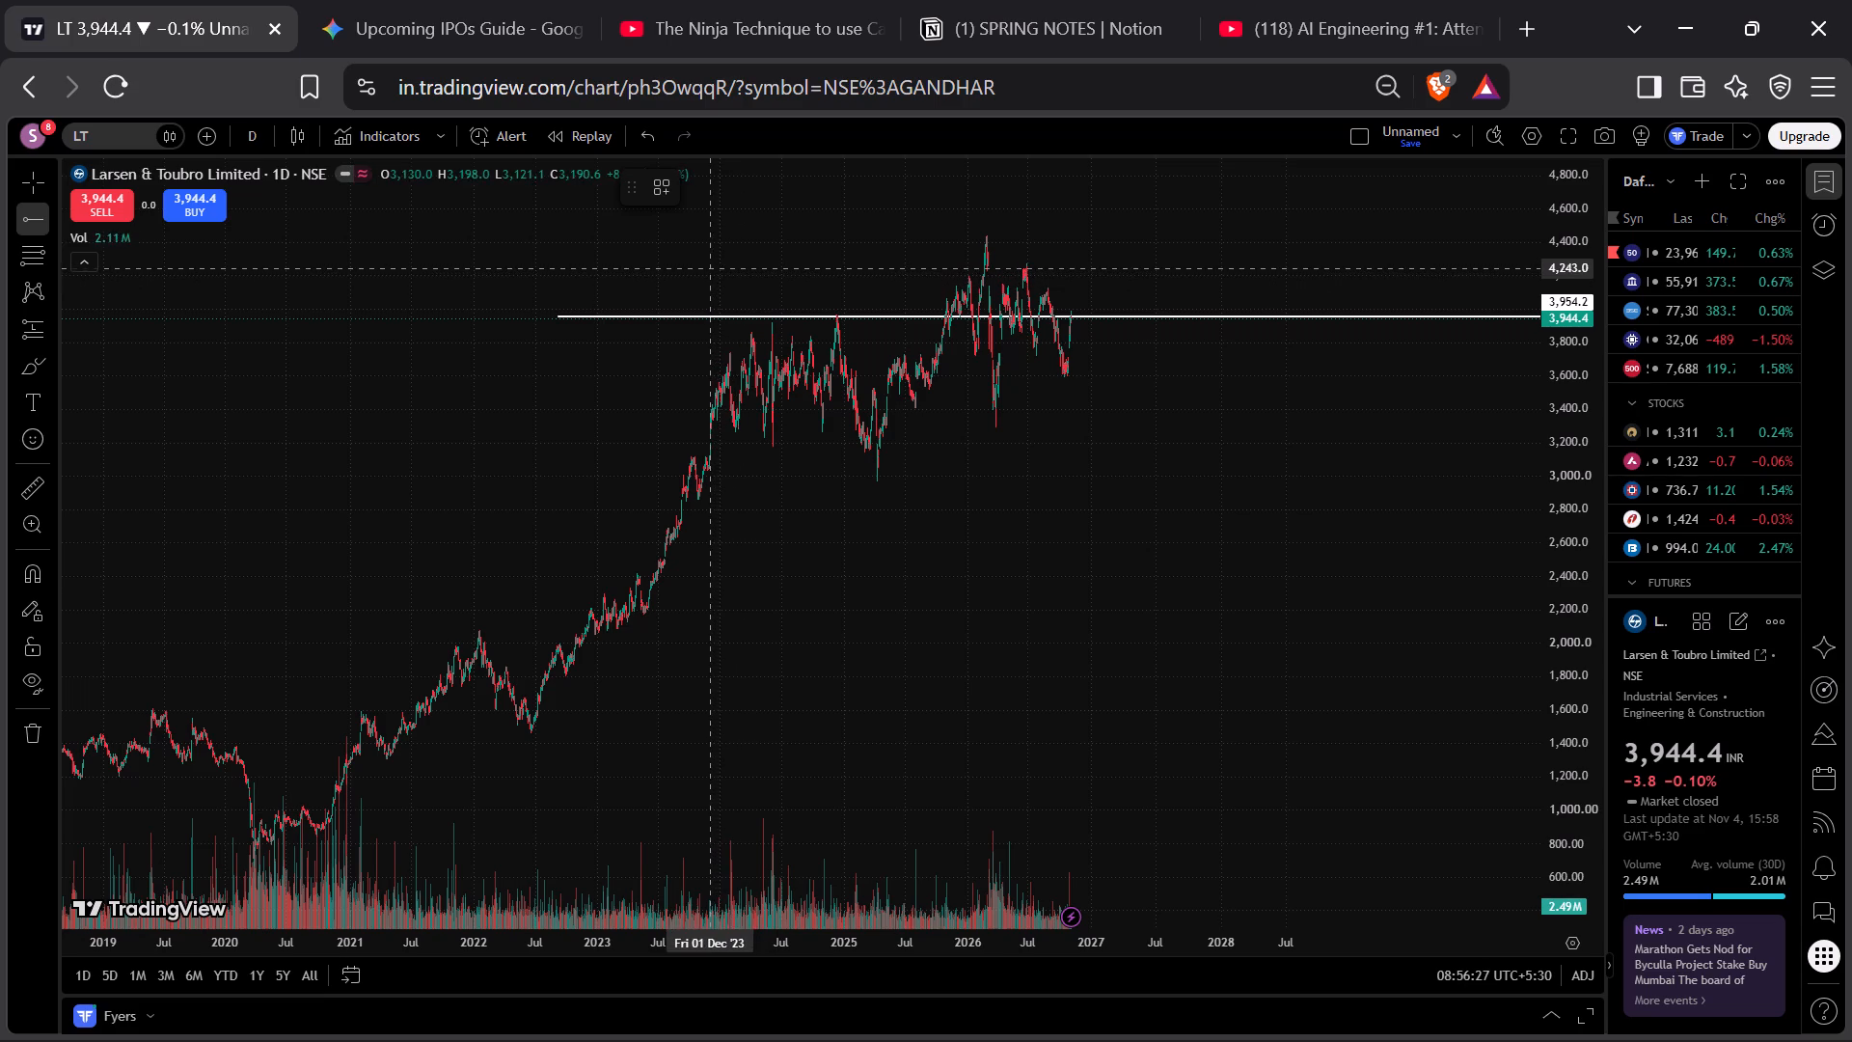
pyautogui.click(51, 222)
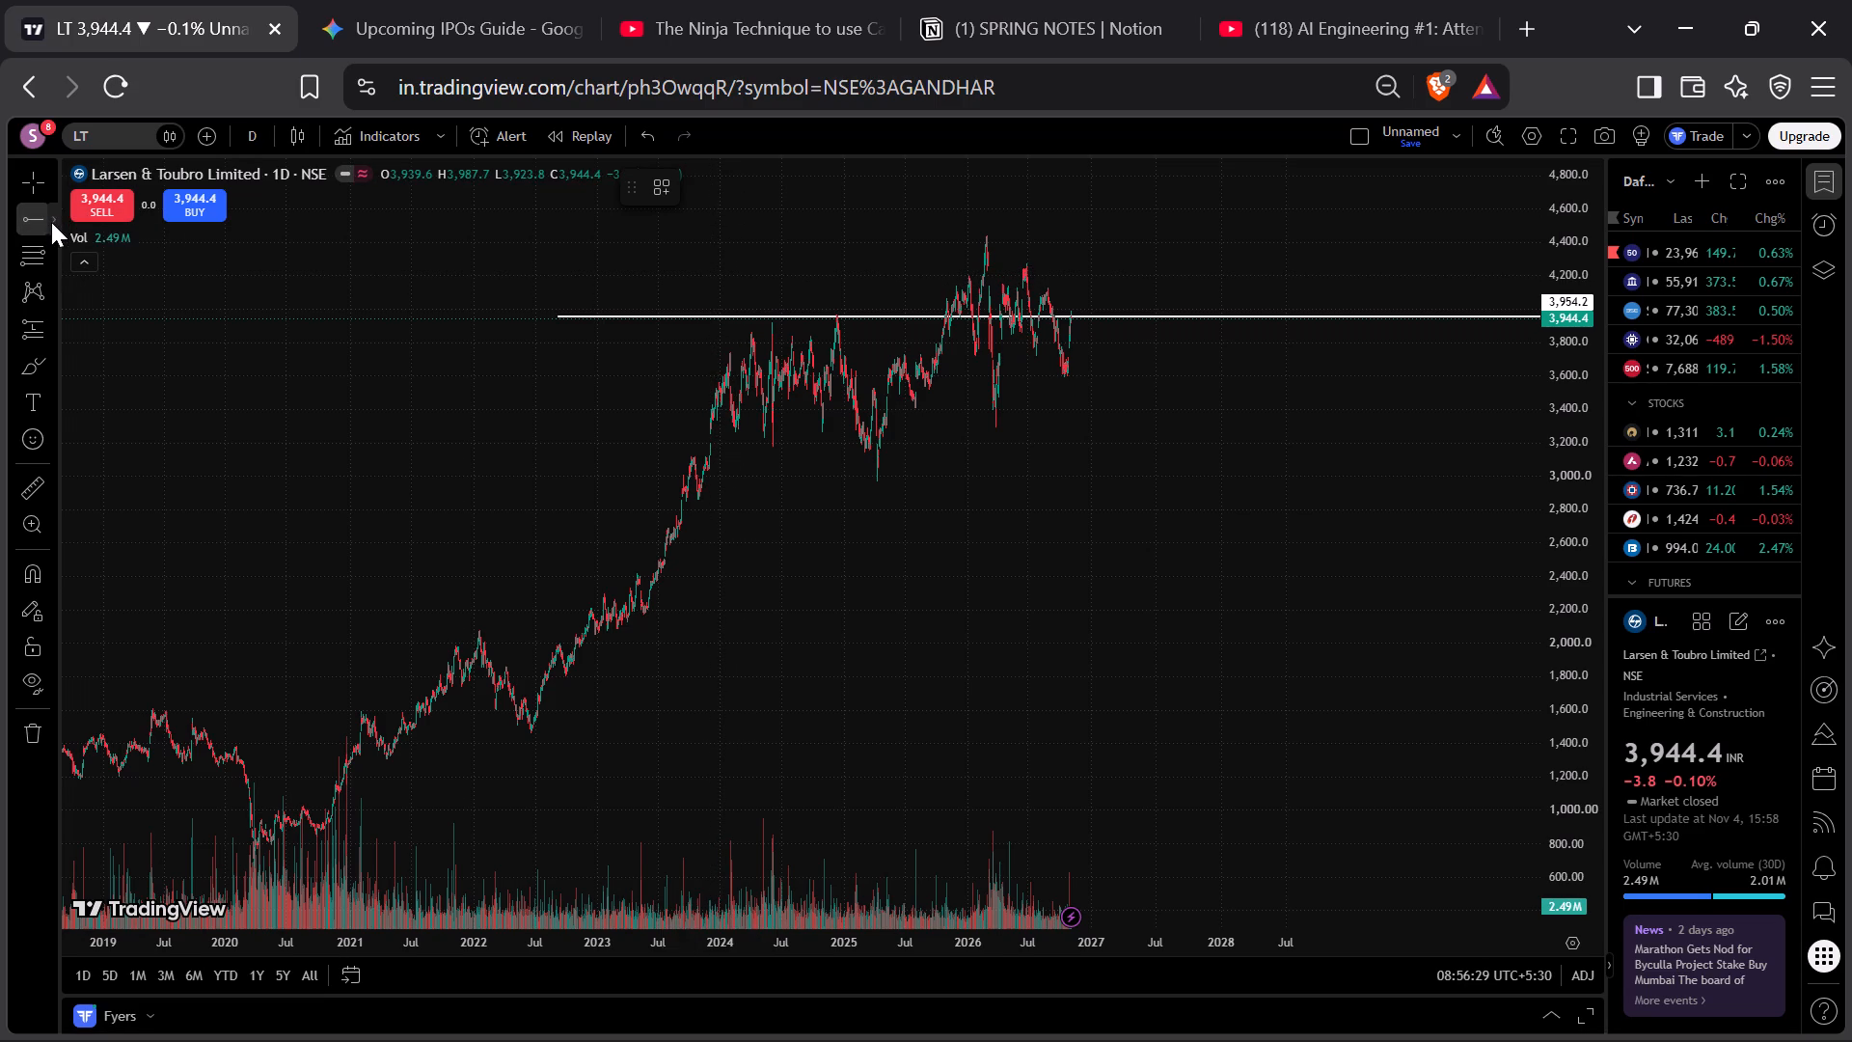
pyautogui.click(137, 621)
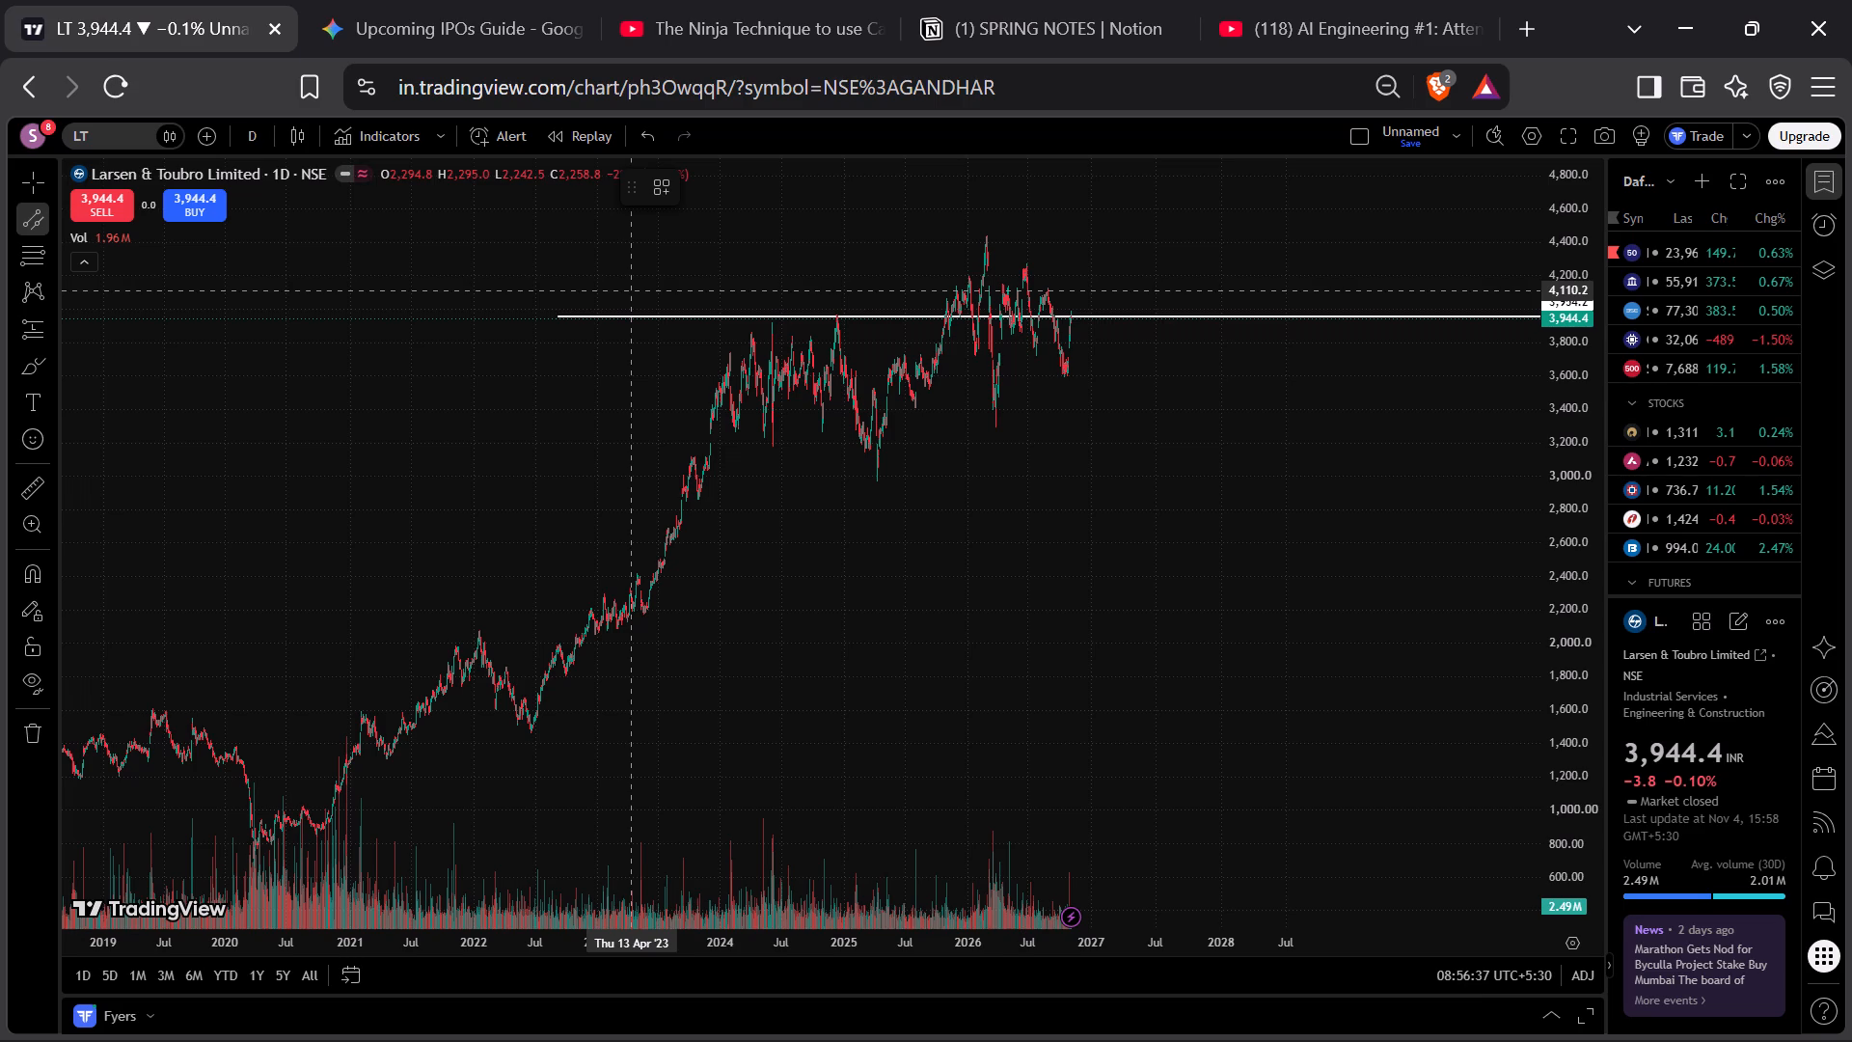
pyautogui.click(800, 293)
pyautogui.moveTo(800, 293); pyautogui.dragTo(1012, 274)
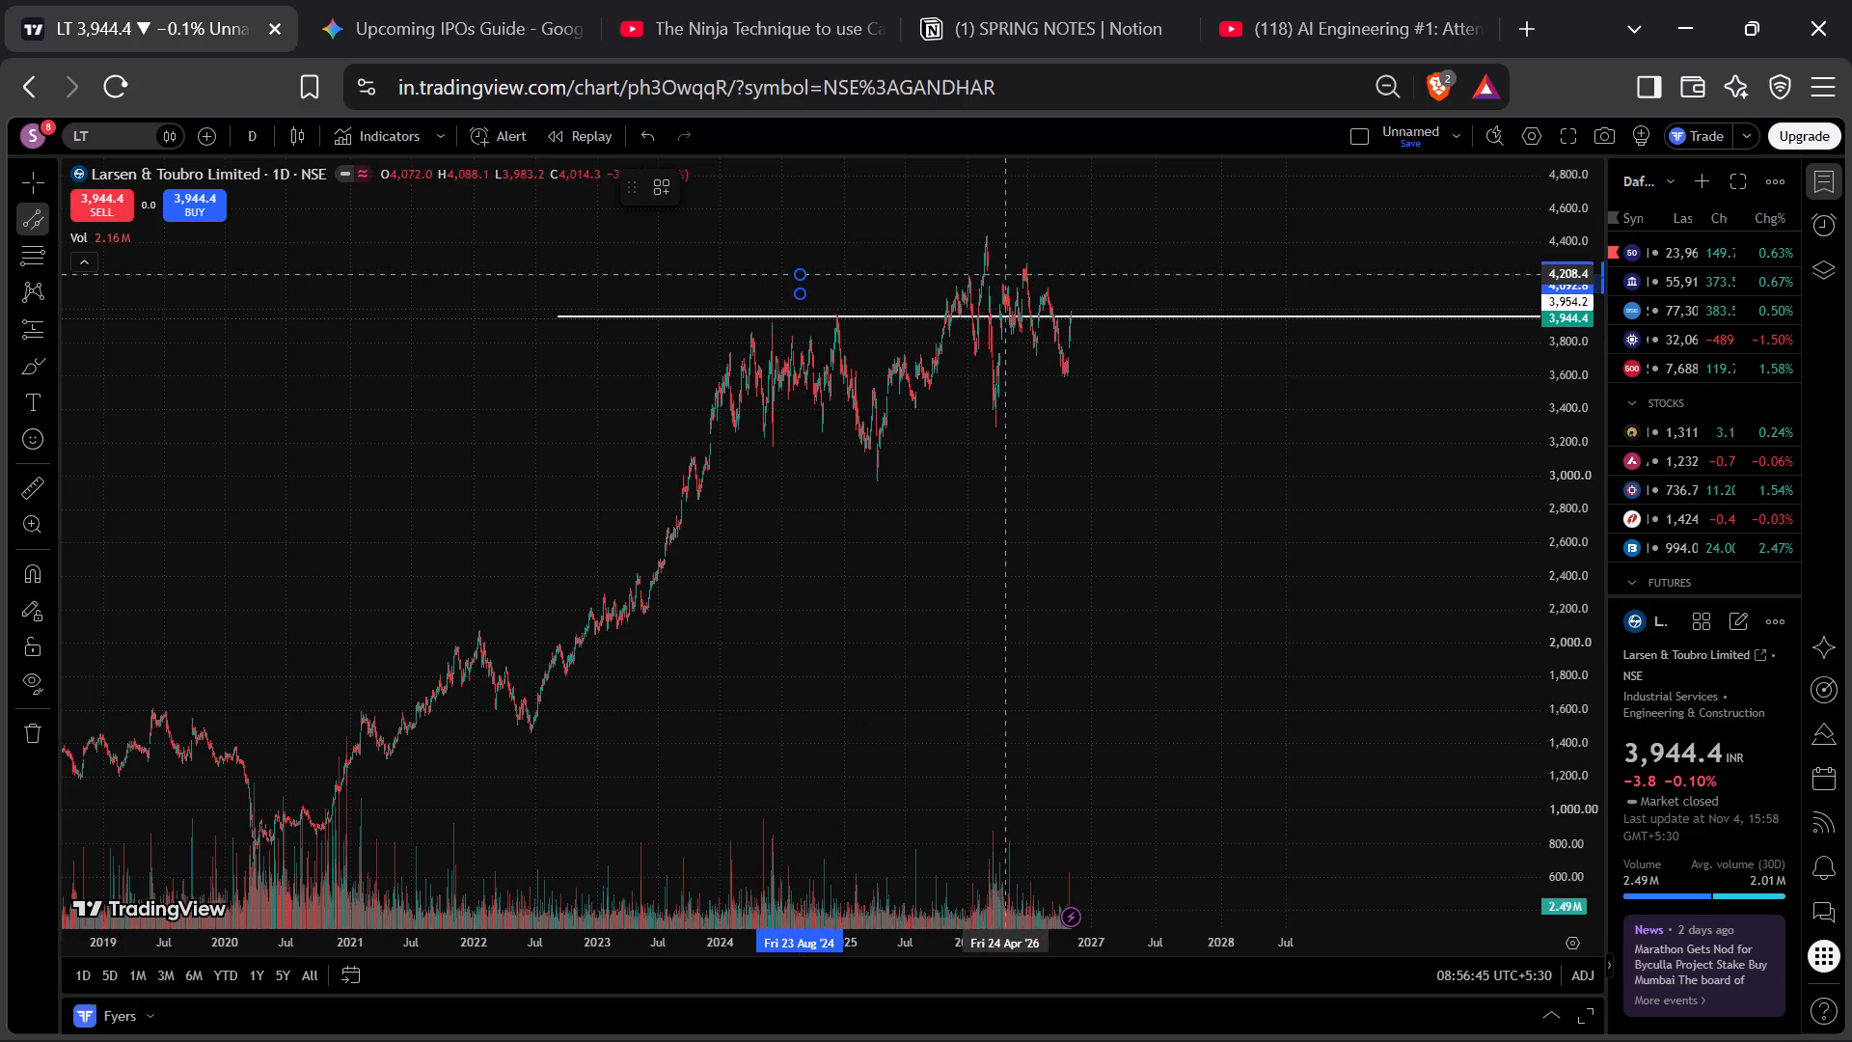
pyautogui.moveTo(1012, 274); pyautogui.dragTo(1074, 265)
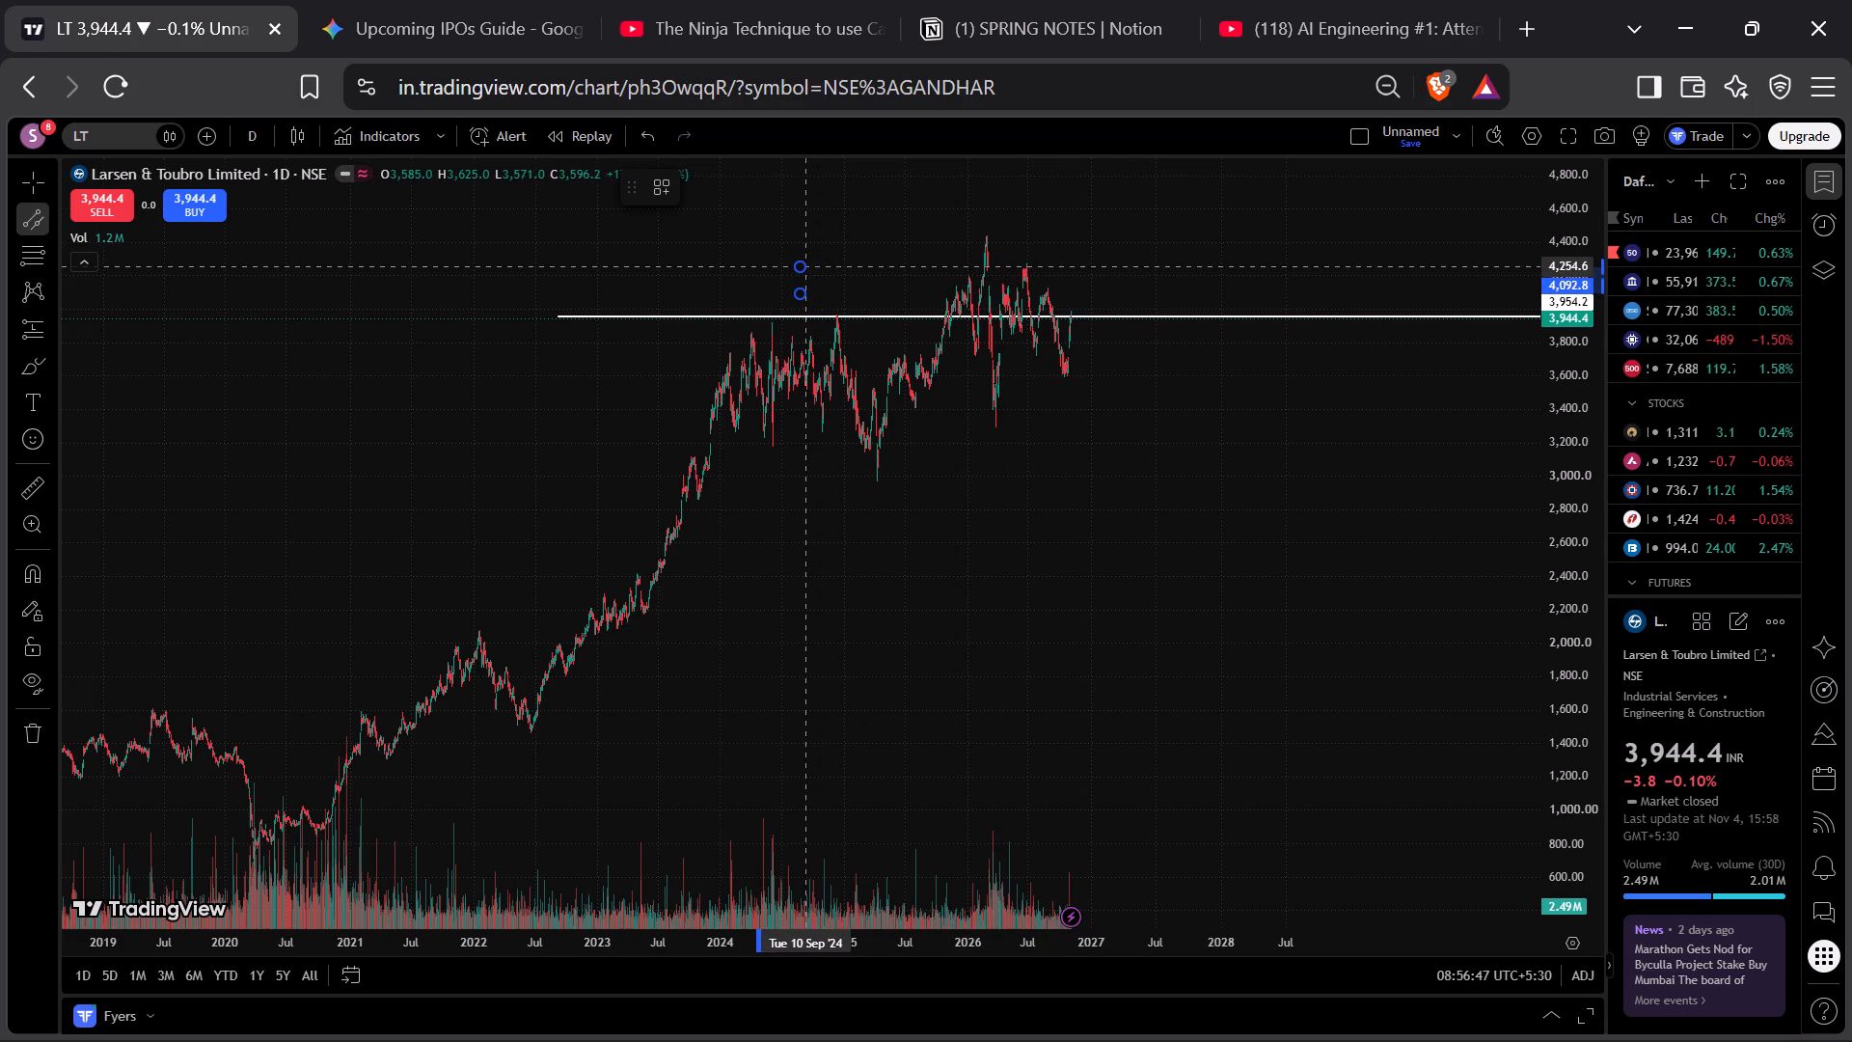
pyautogui.click(805, 266)
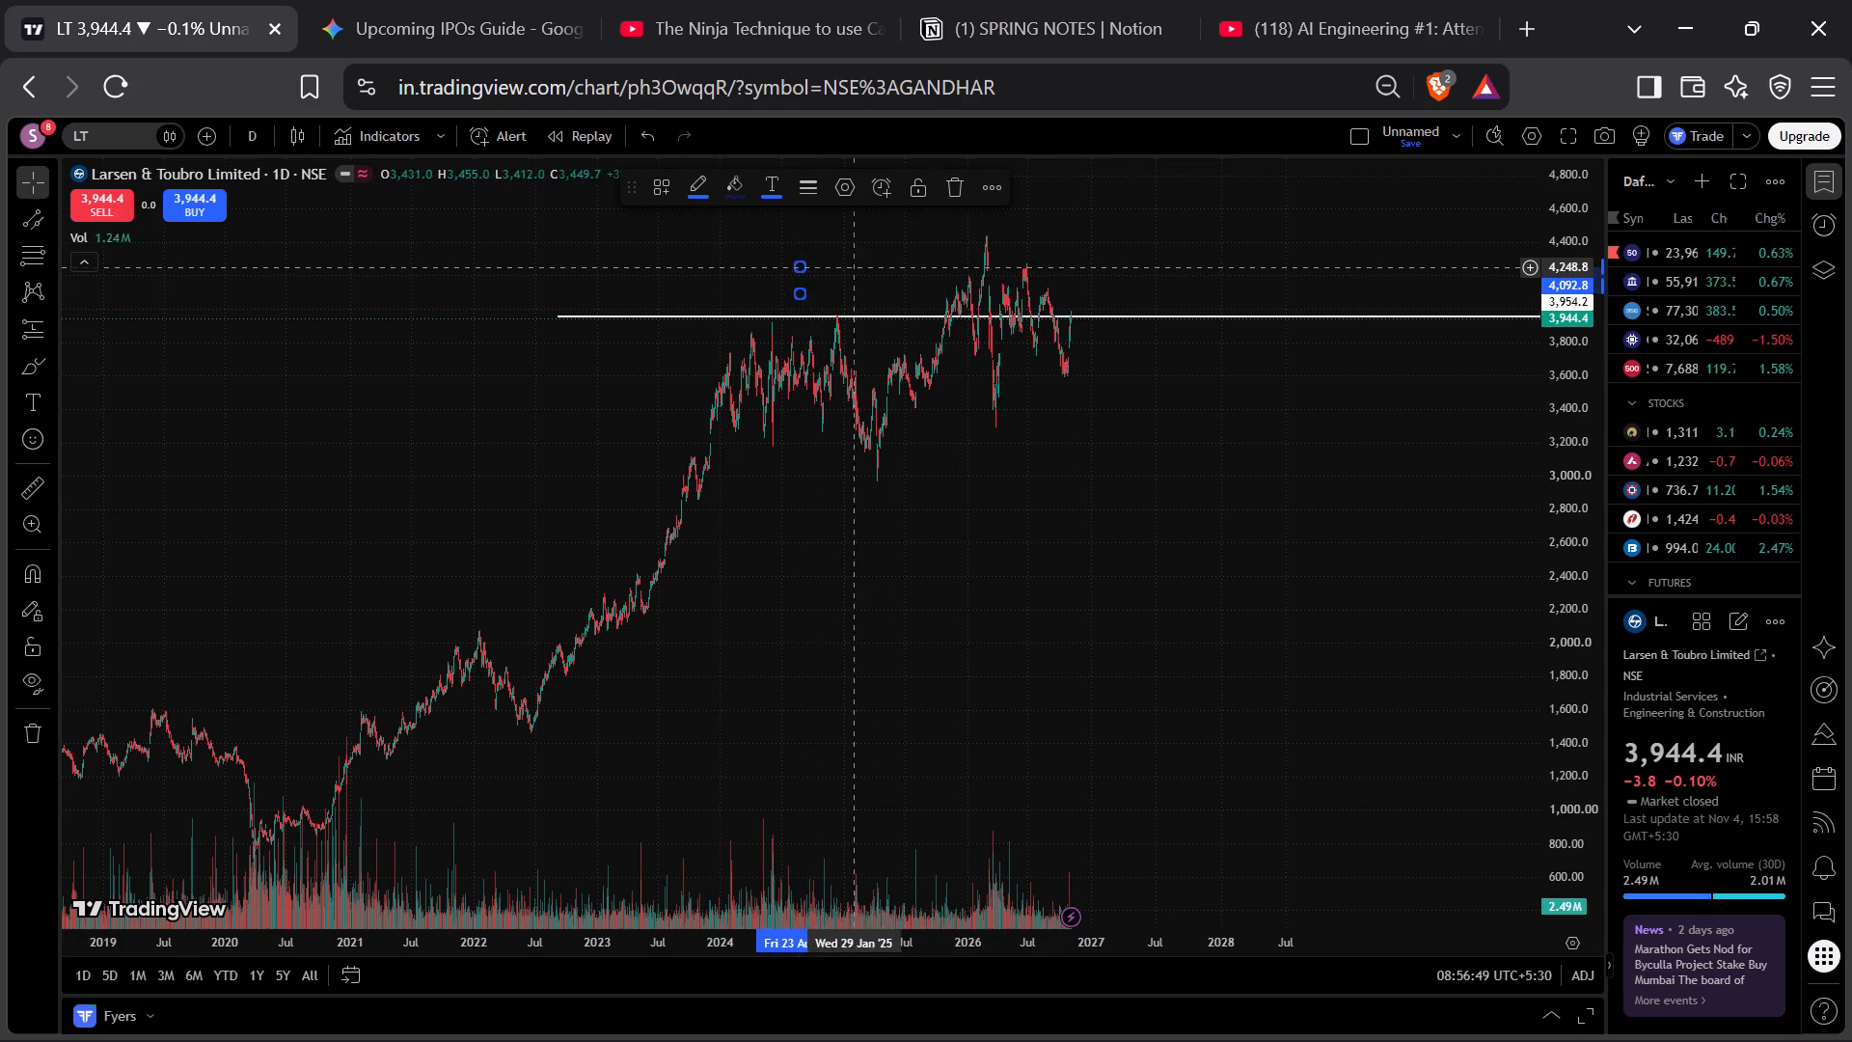
pyautogui.moveTo(802, 270); pyautogui.dragTo(1032, 252)
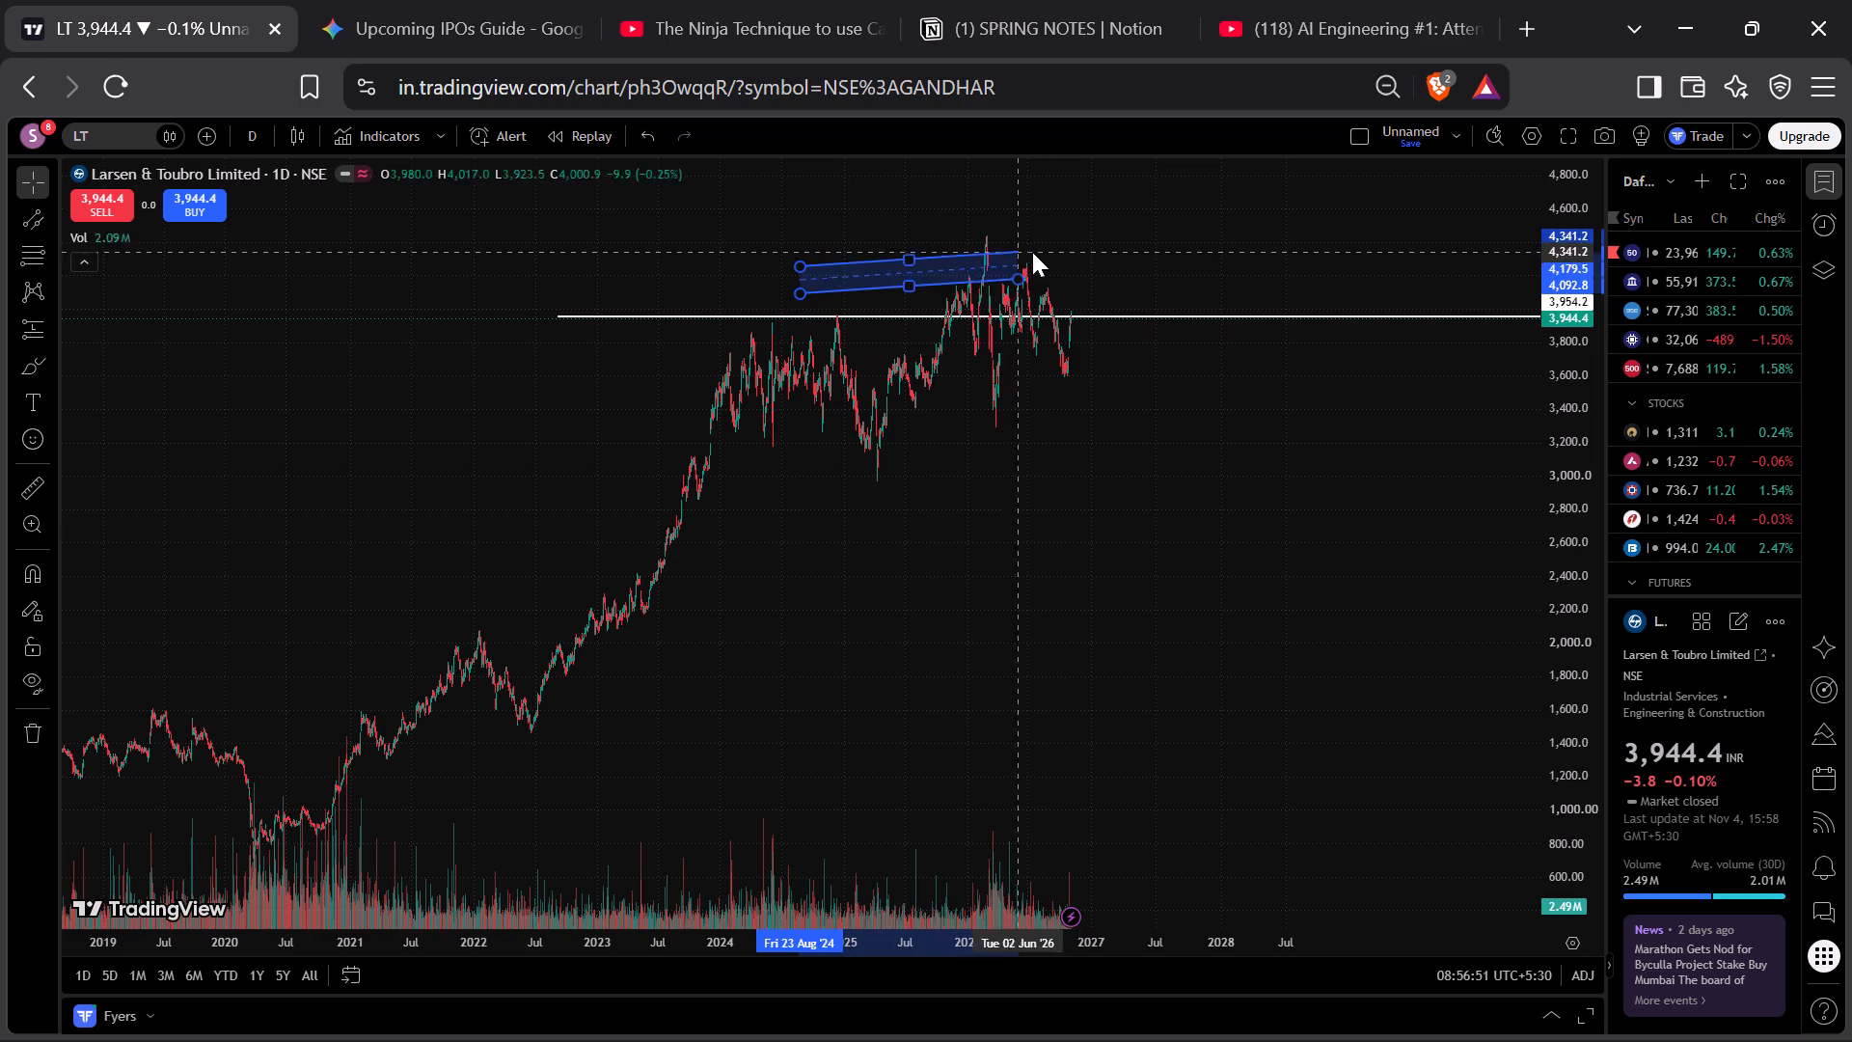
pyautogui.moveTo(1032, 252); pyautogui.dragTo(1509, 264)
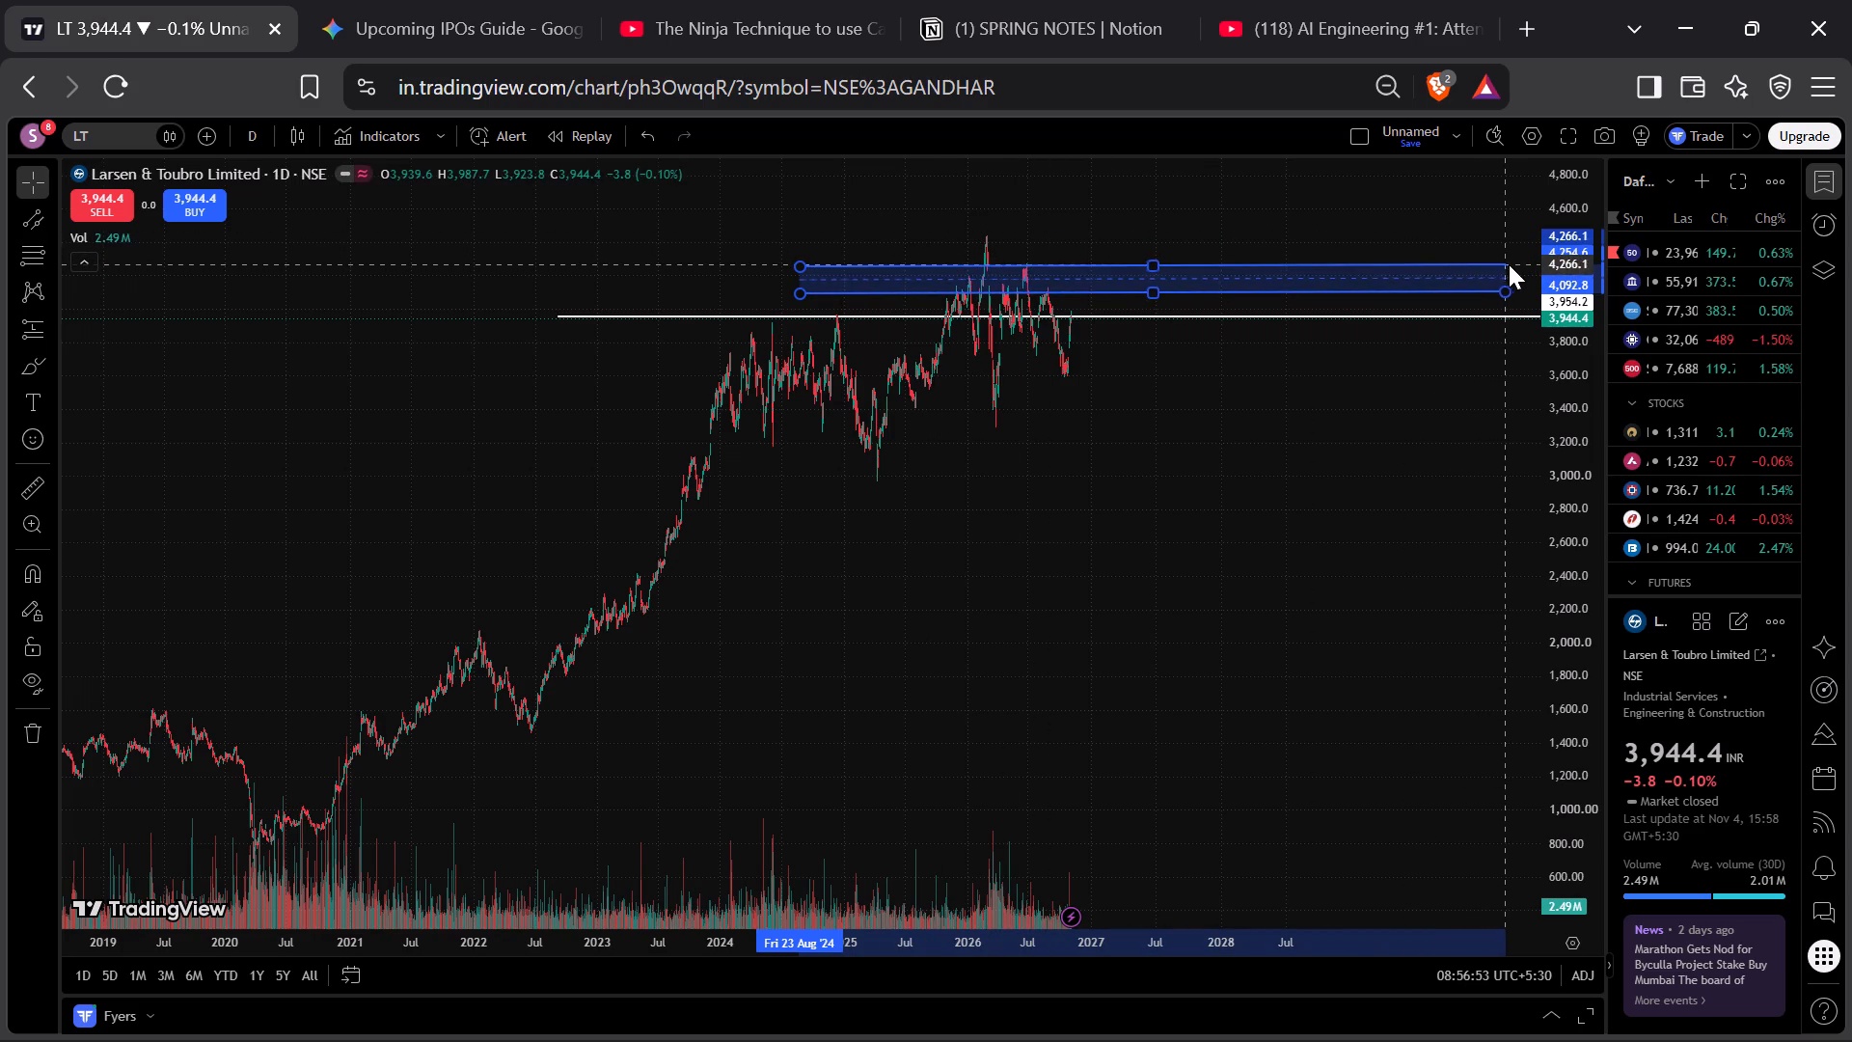
pyautogui.moveTo(1509, 264); pyautogui.dragTo(1511, 273)
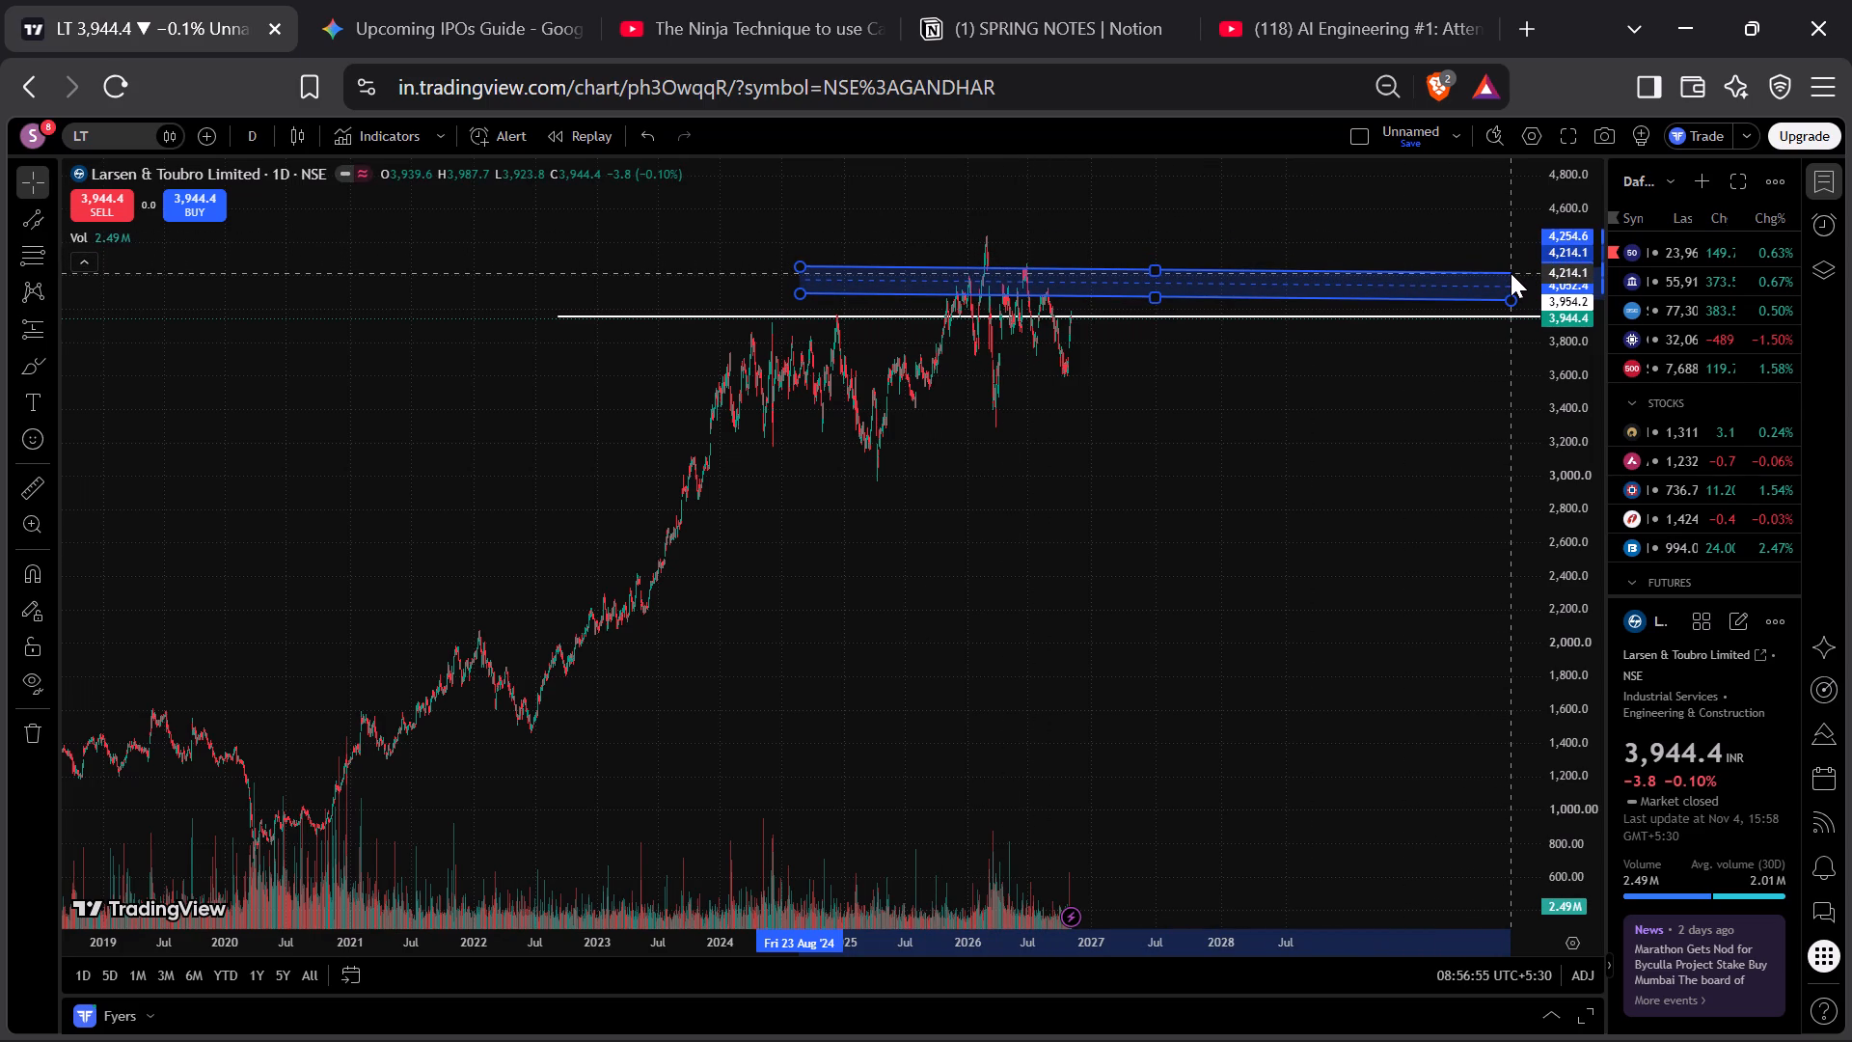
pyautogui.moveTo(1511, 273); pyautogui.dragTo(1512, 266)
pyautogui.click(1512, 266)
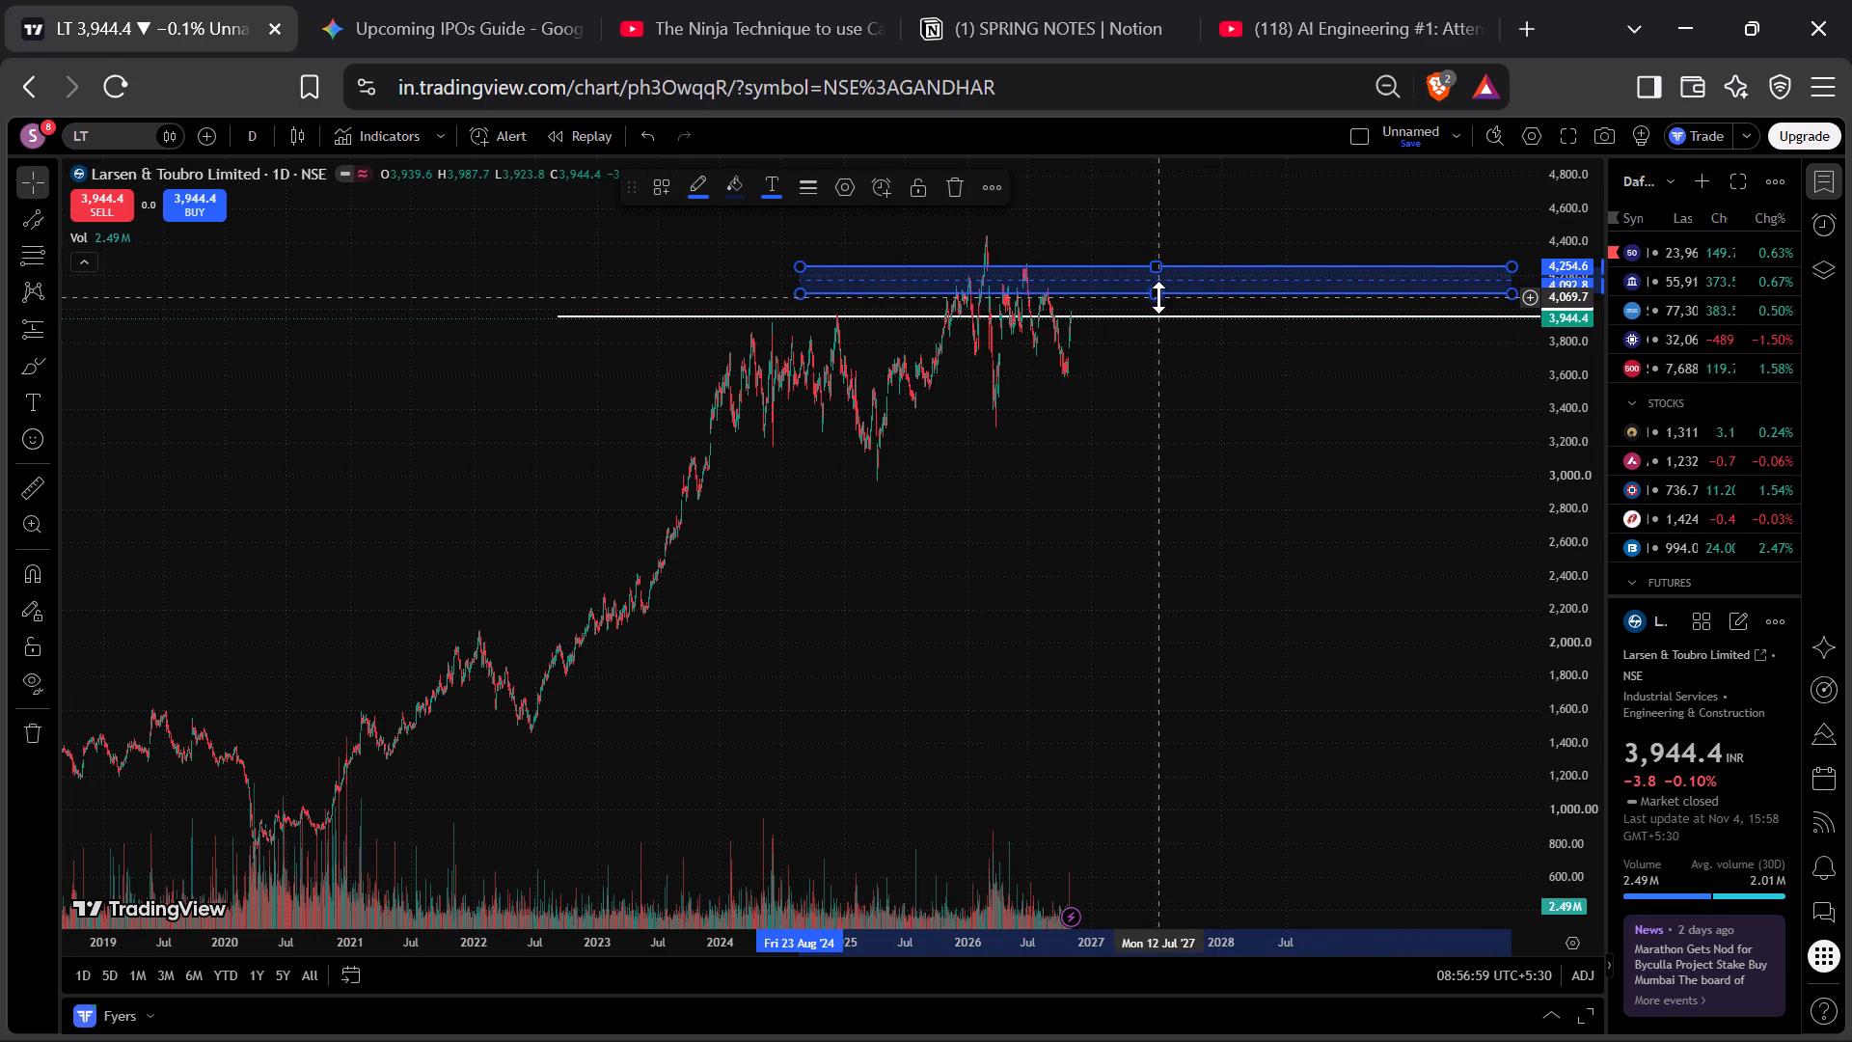
# Narrow the parallel channel by raising its lower edge to about 4,128.
pyautogui.moveTo(1158, 297); pyautogui.dragTo(1158, 288)
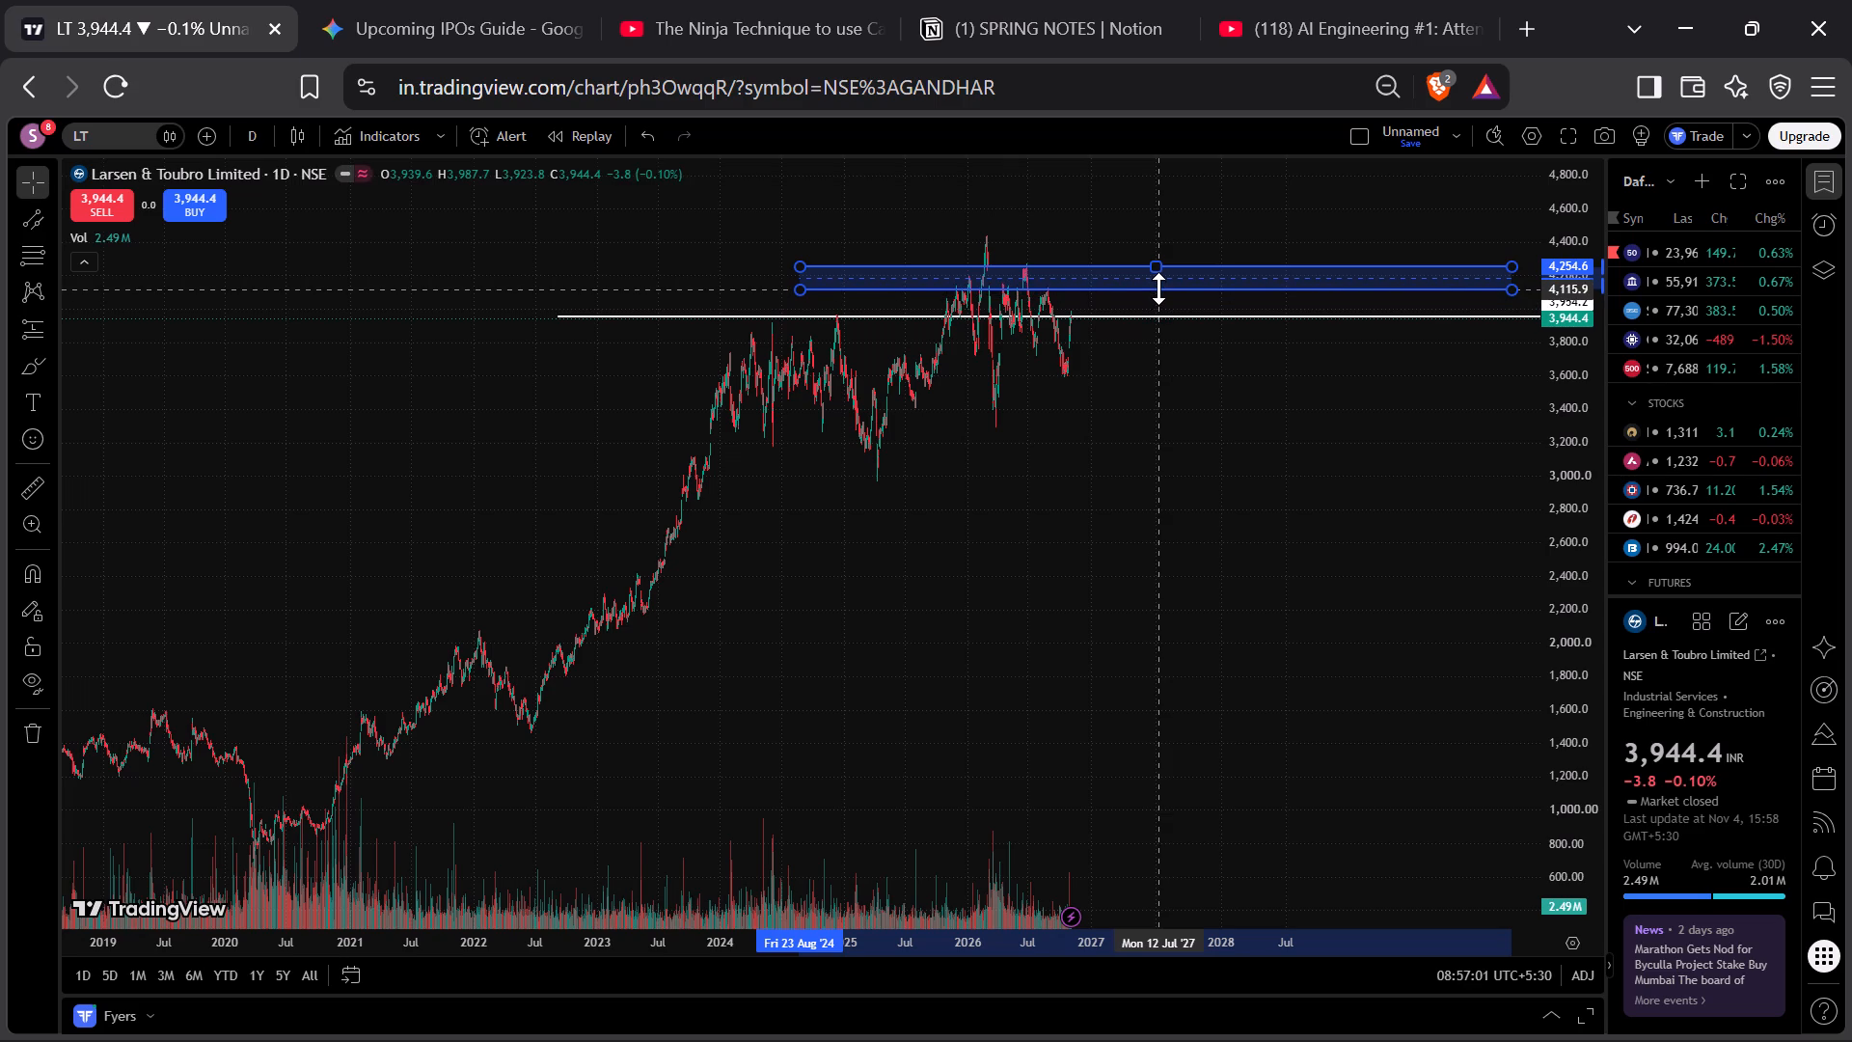
pyautogui.moveTo(1158, 288); pyautogui.dragTo(1158, 288)
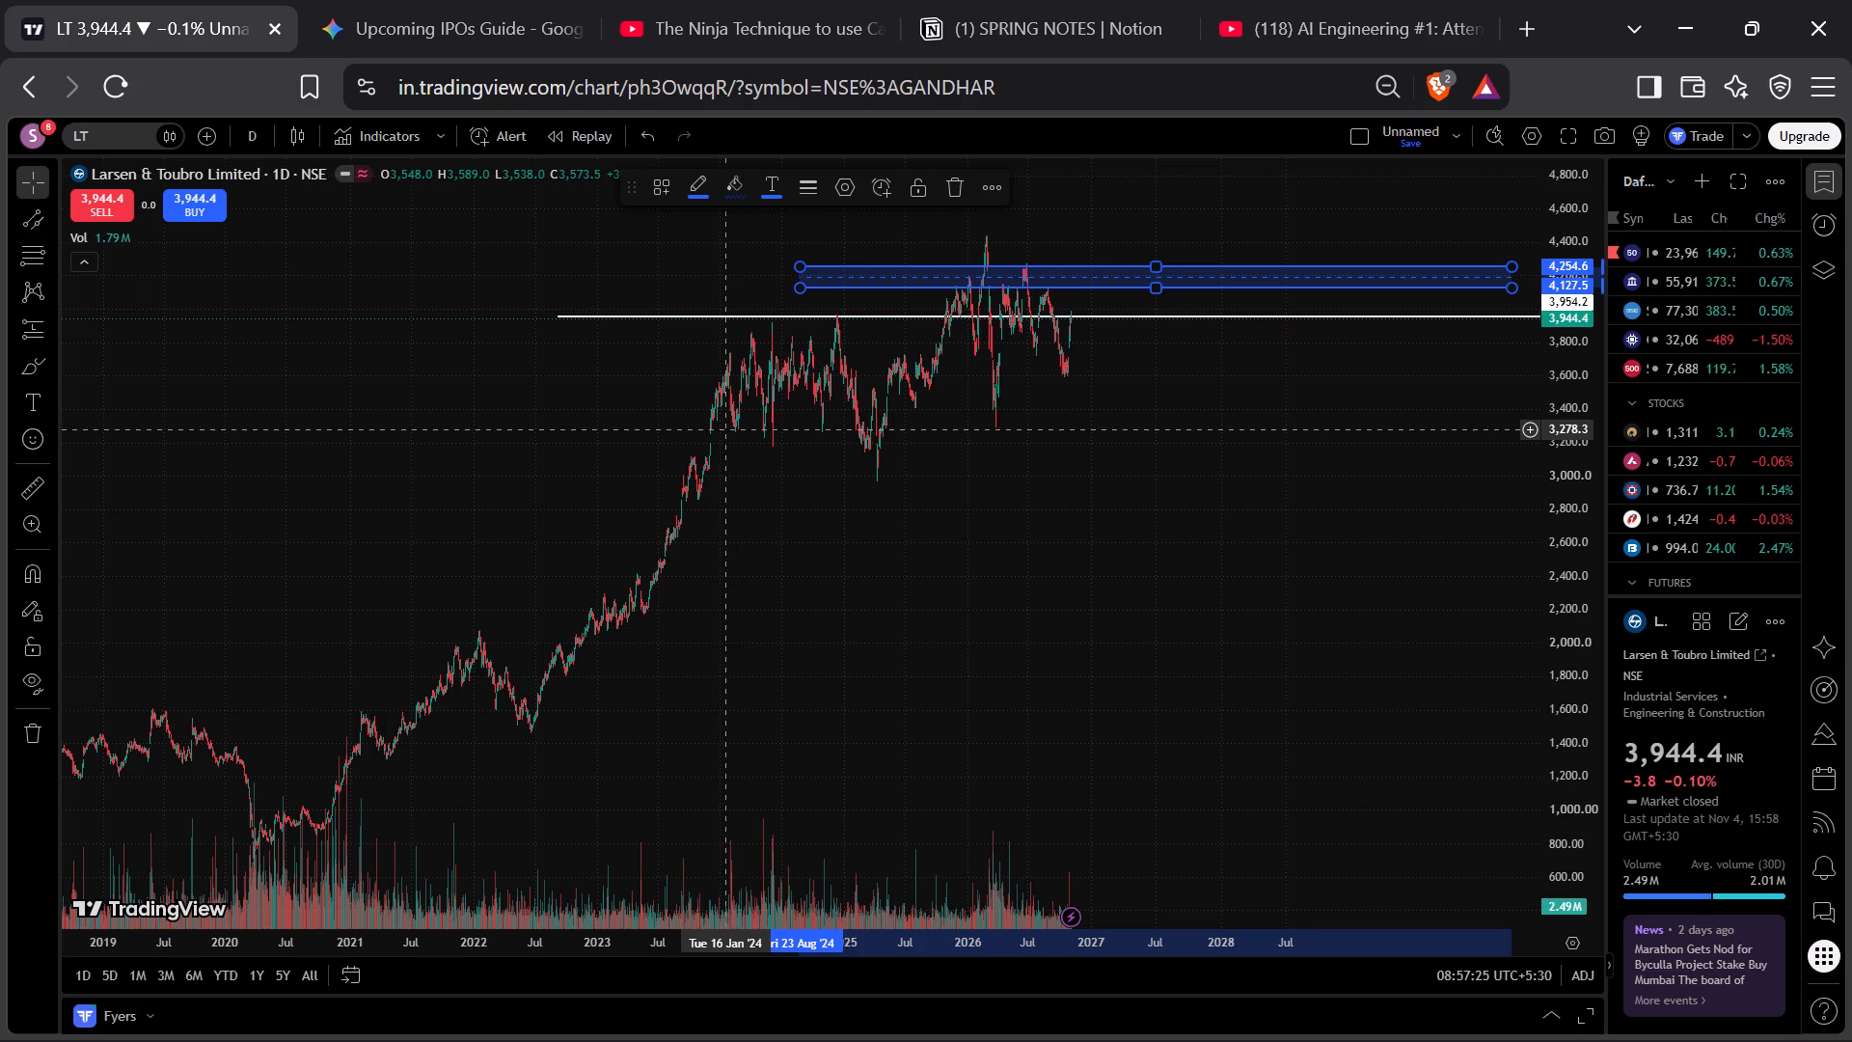
# Draw a horizontal ray at about 3,313 on the Larsen & Toubro chart, starting at 7 March 2024.
pyautogui.click(55, 225)
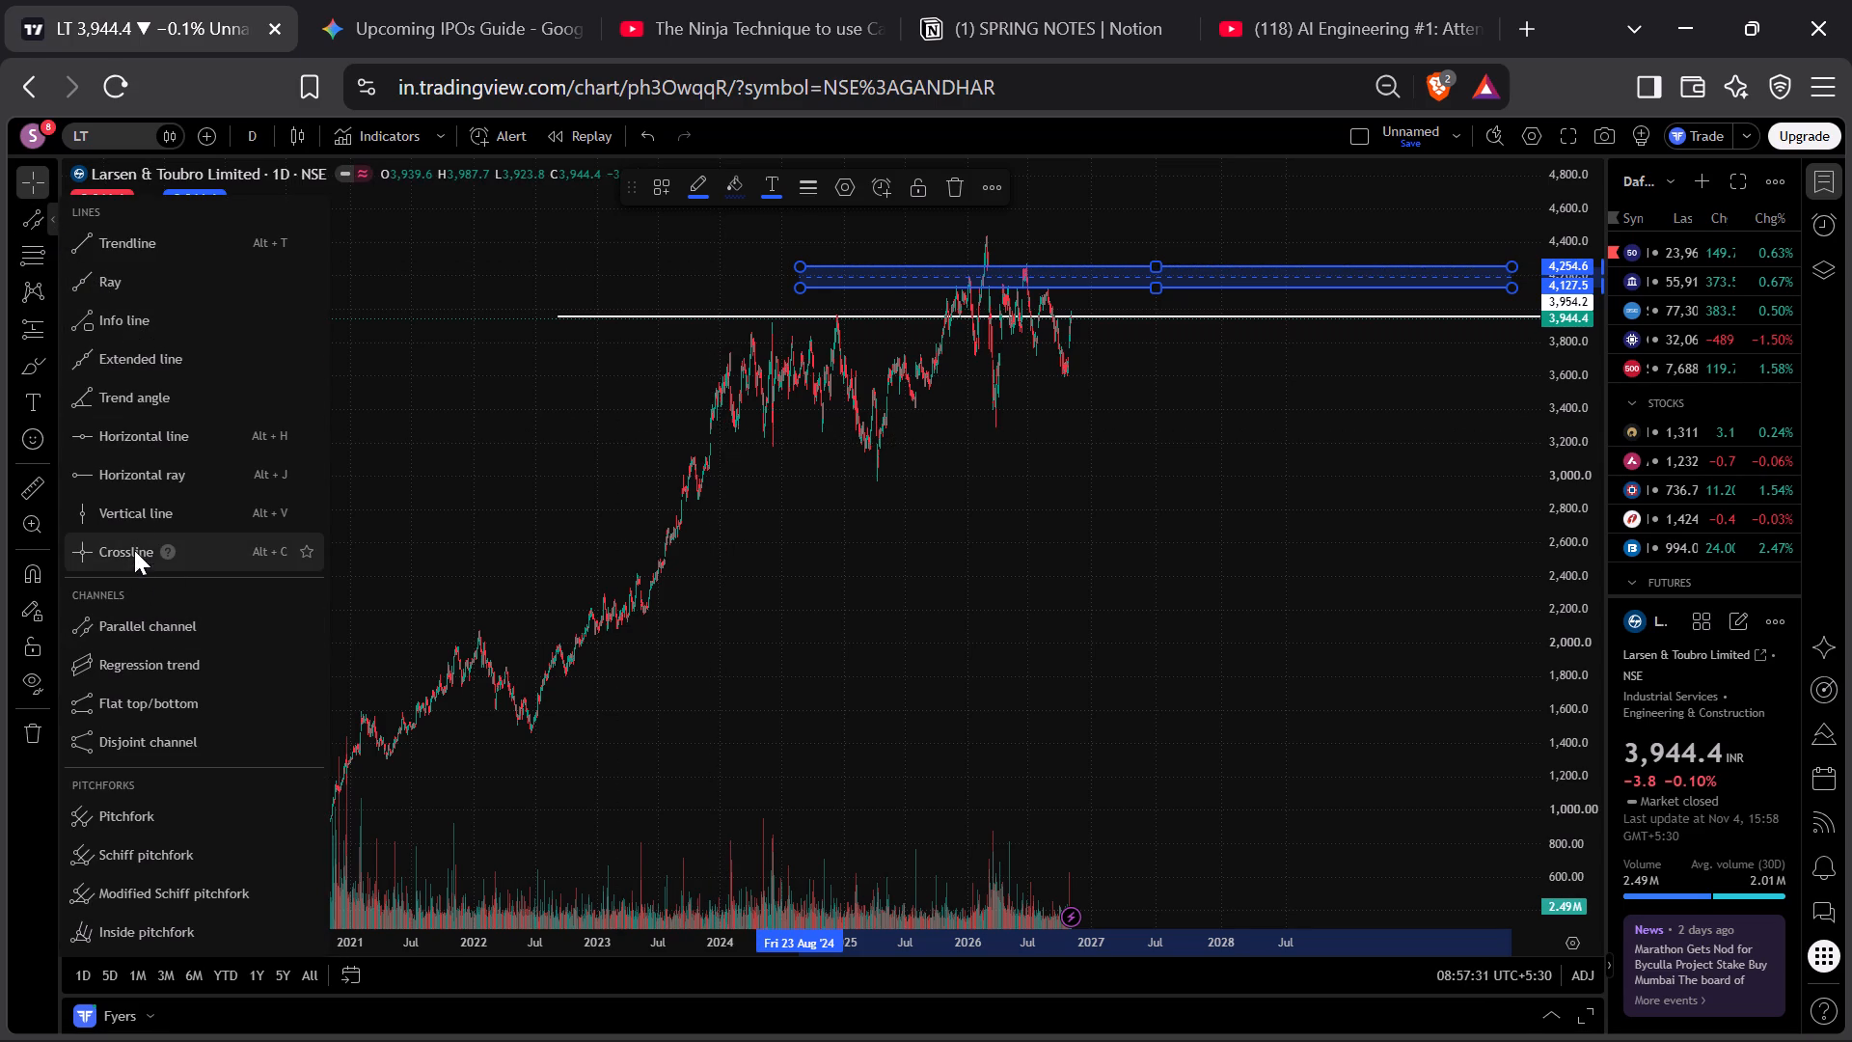
pyautogui.click(138, 485)
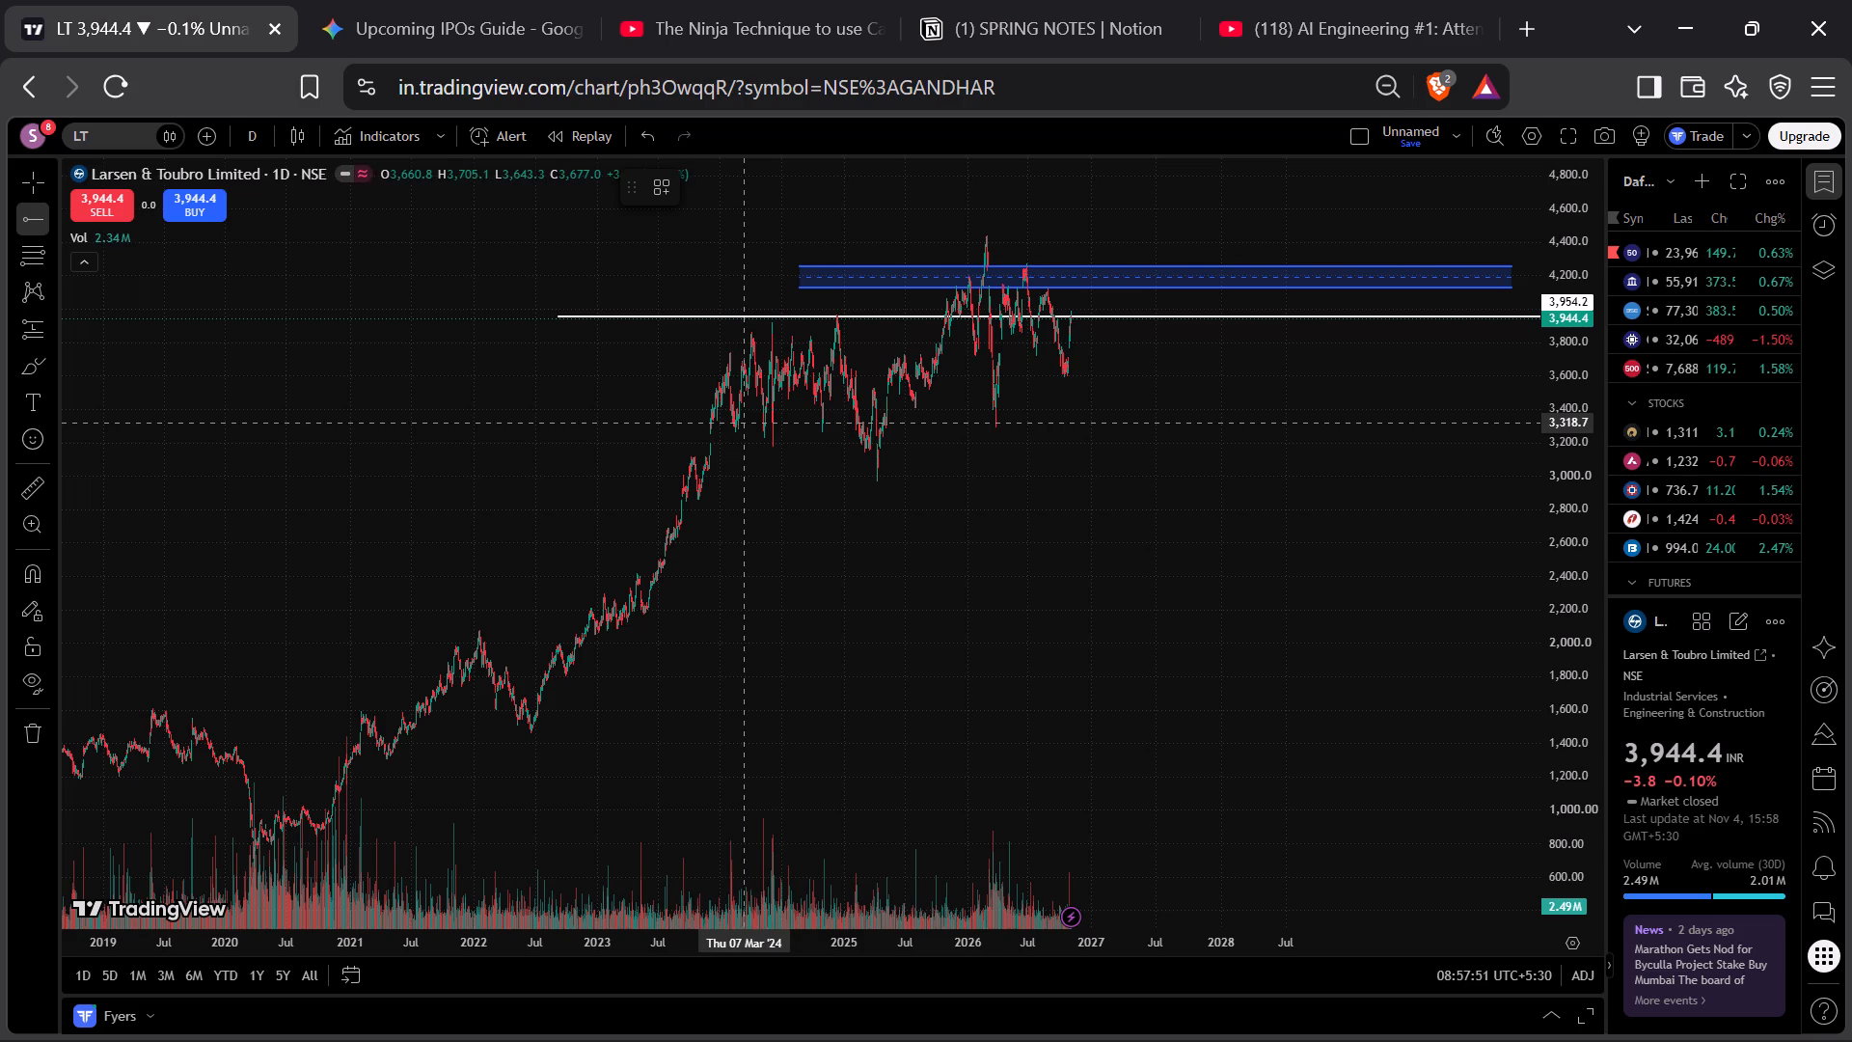
pyautogui.click(744, 424)
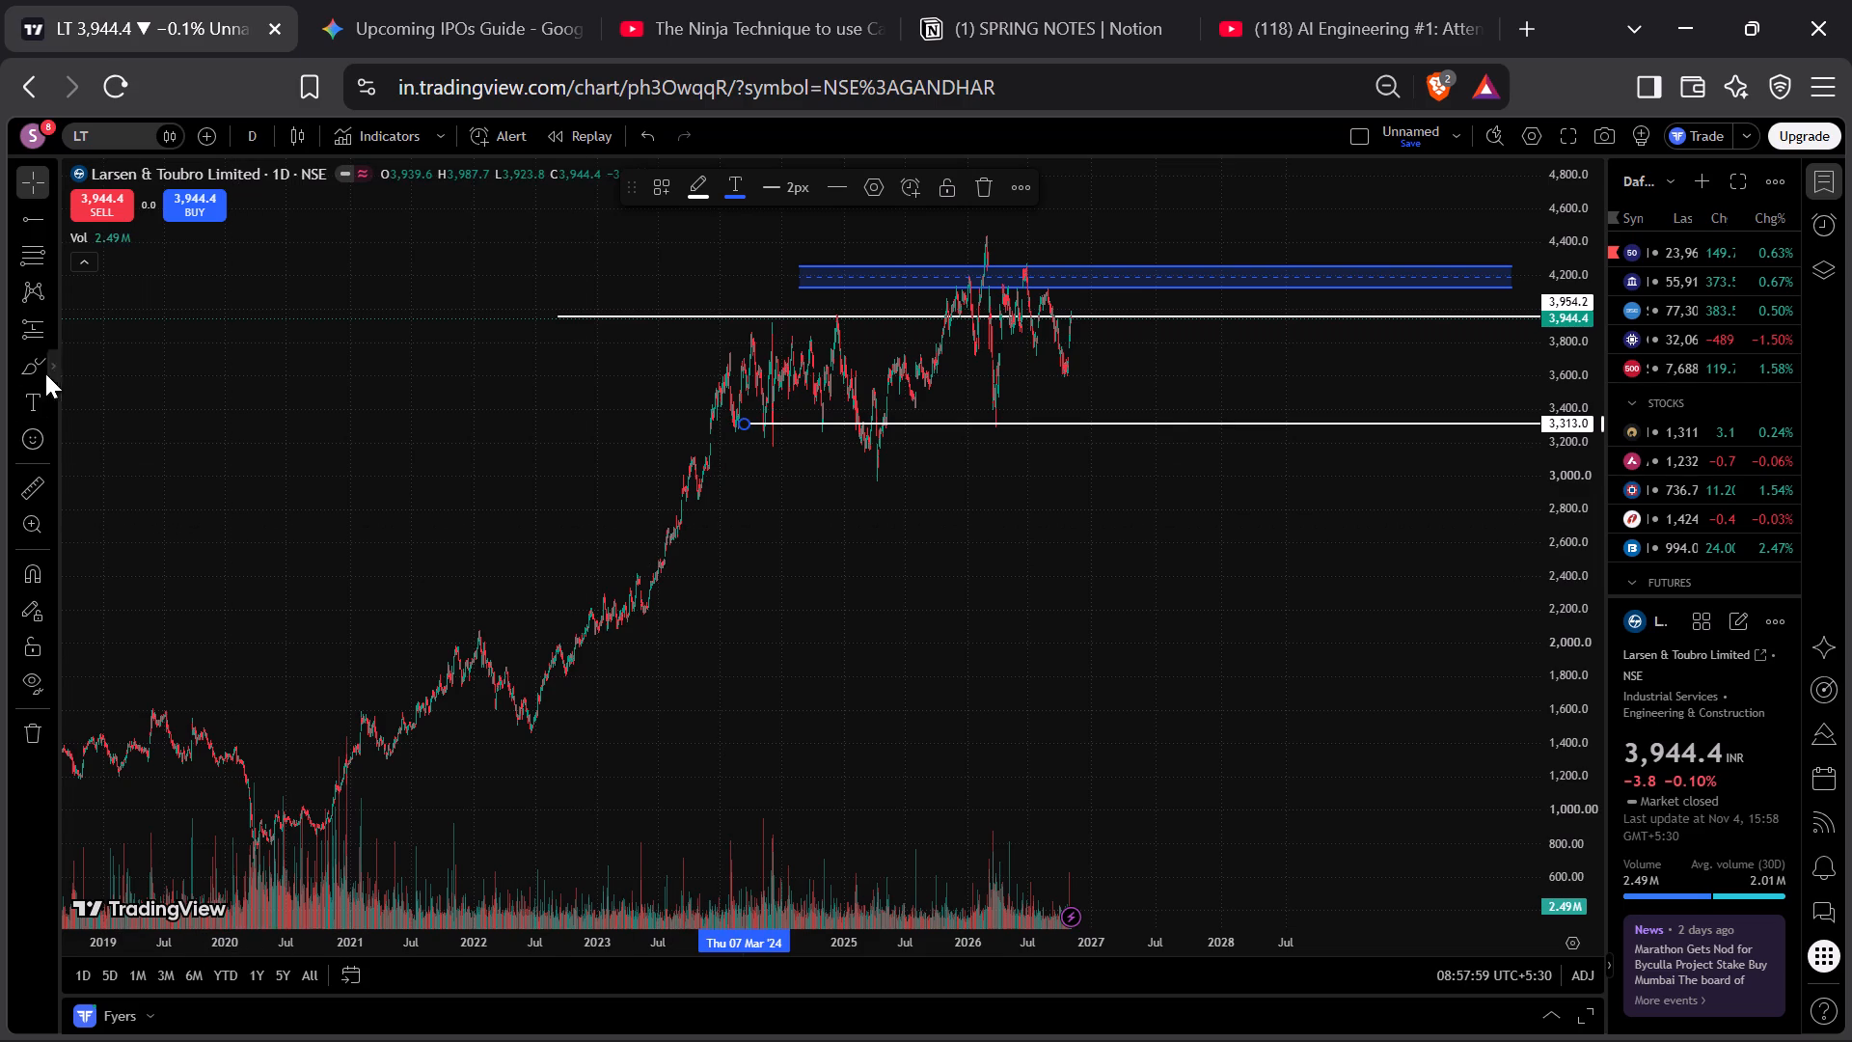
# Draw another horizontal ray at about 3,174, starting at the July 2024 price low.
pyautogui.click(37, 221)
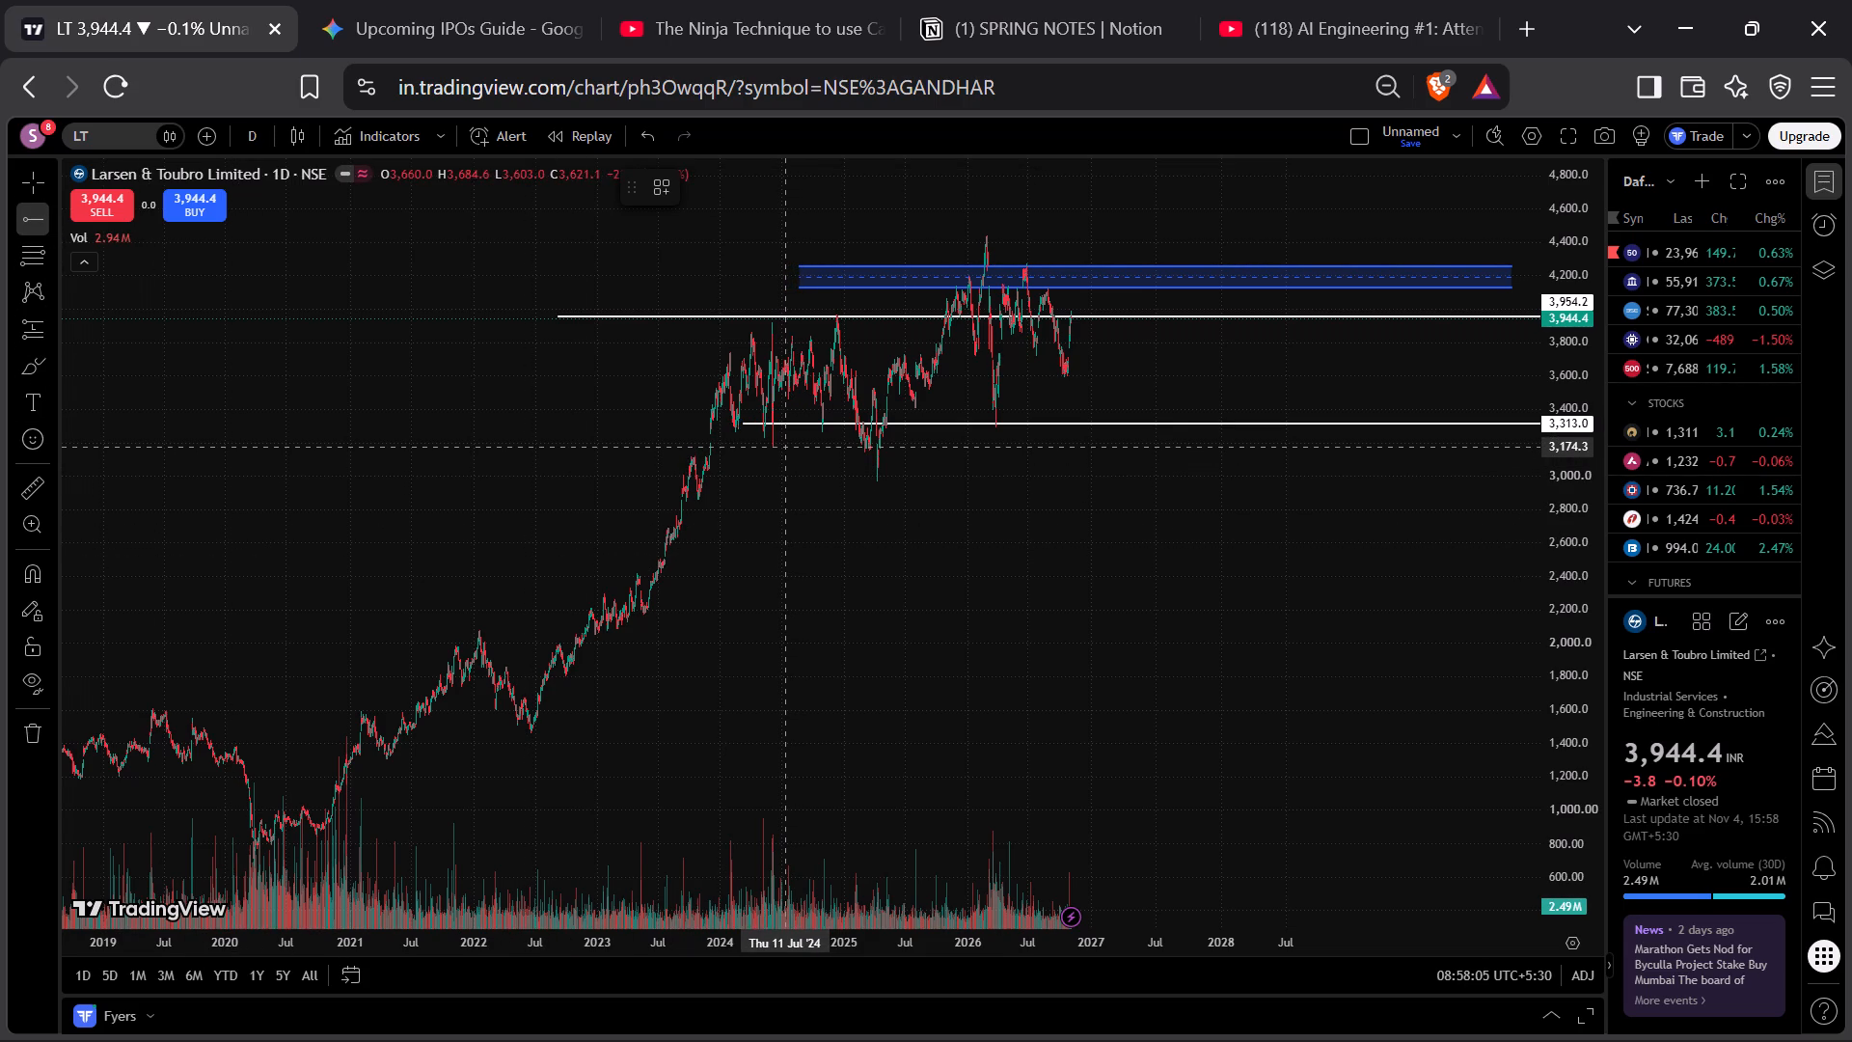
pyautogui.click(784, 447)
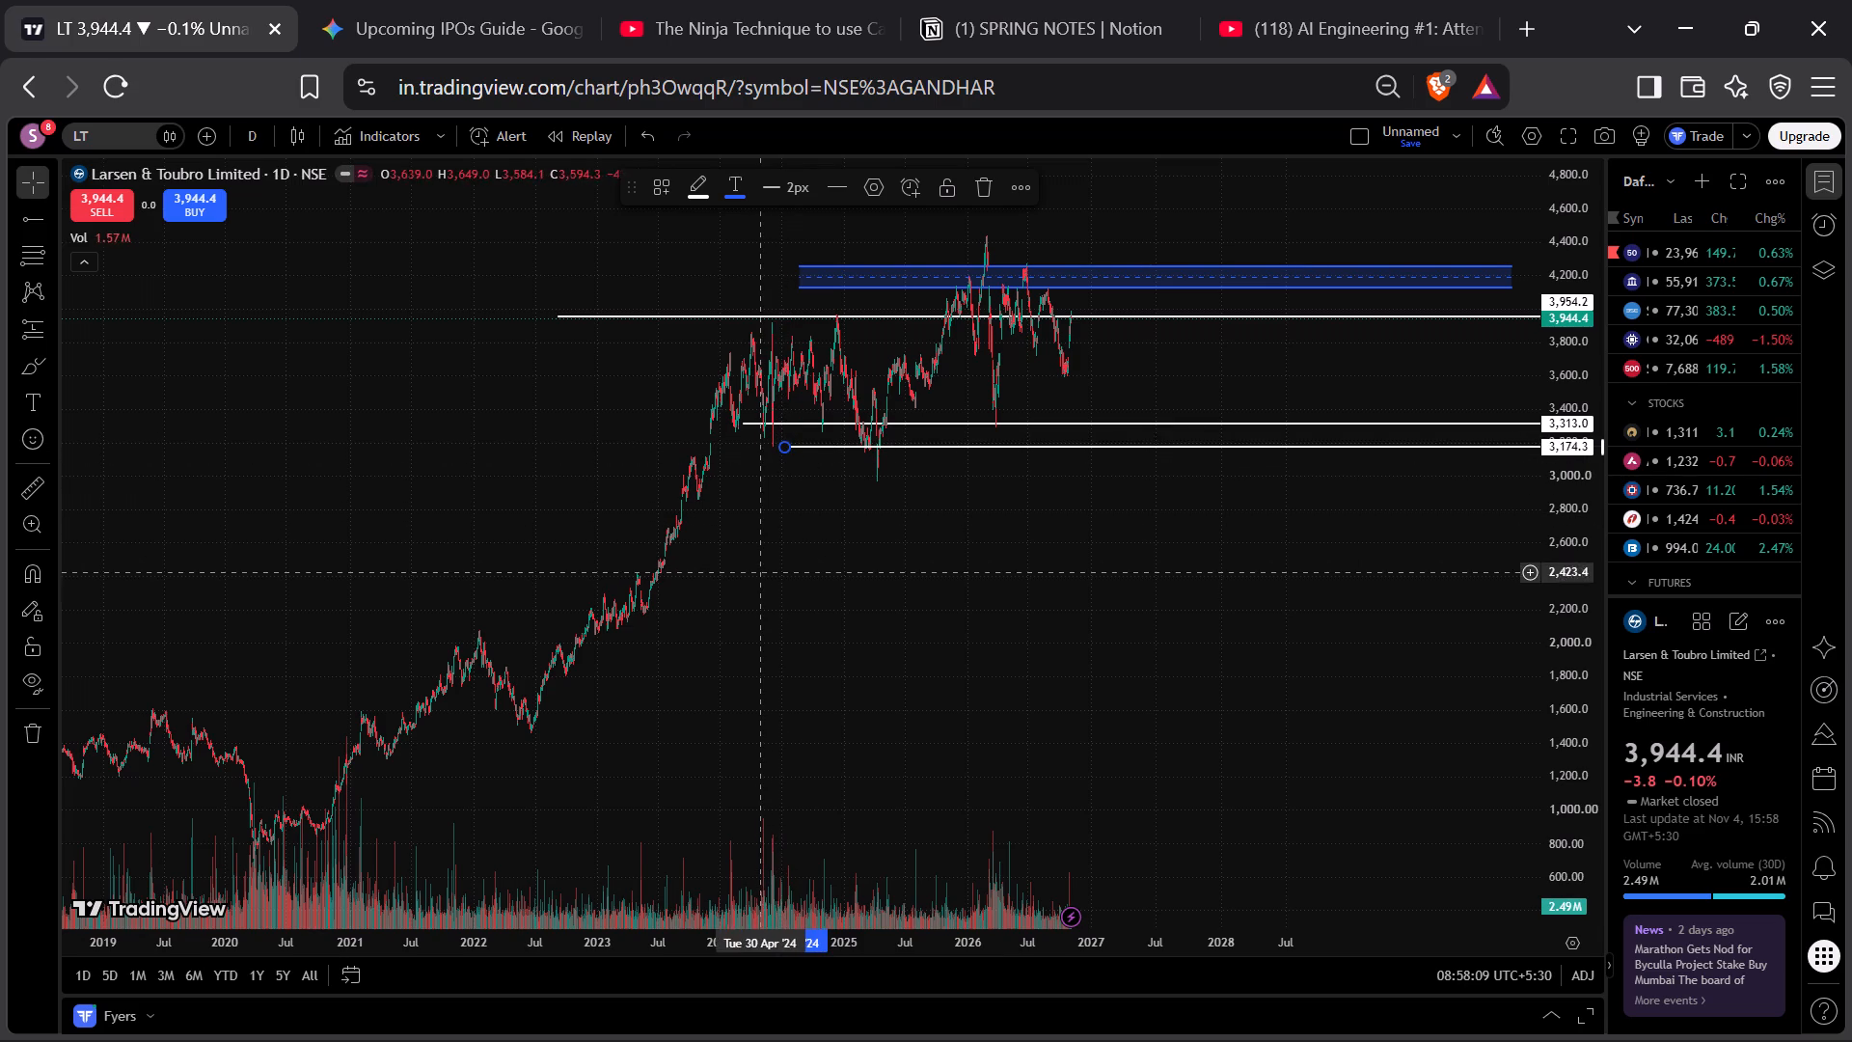
# Draw a third lower horizontal ray at about 2,990, near the 2025 low, starting at 4 January 2023.
pyautogui.hscroll(-2, 744, 600)
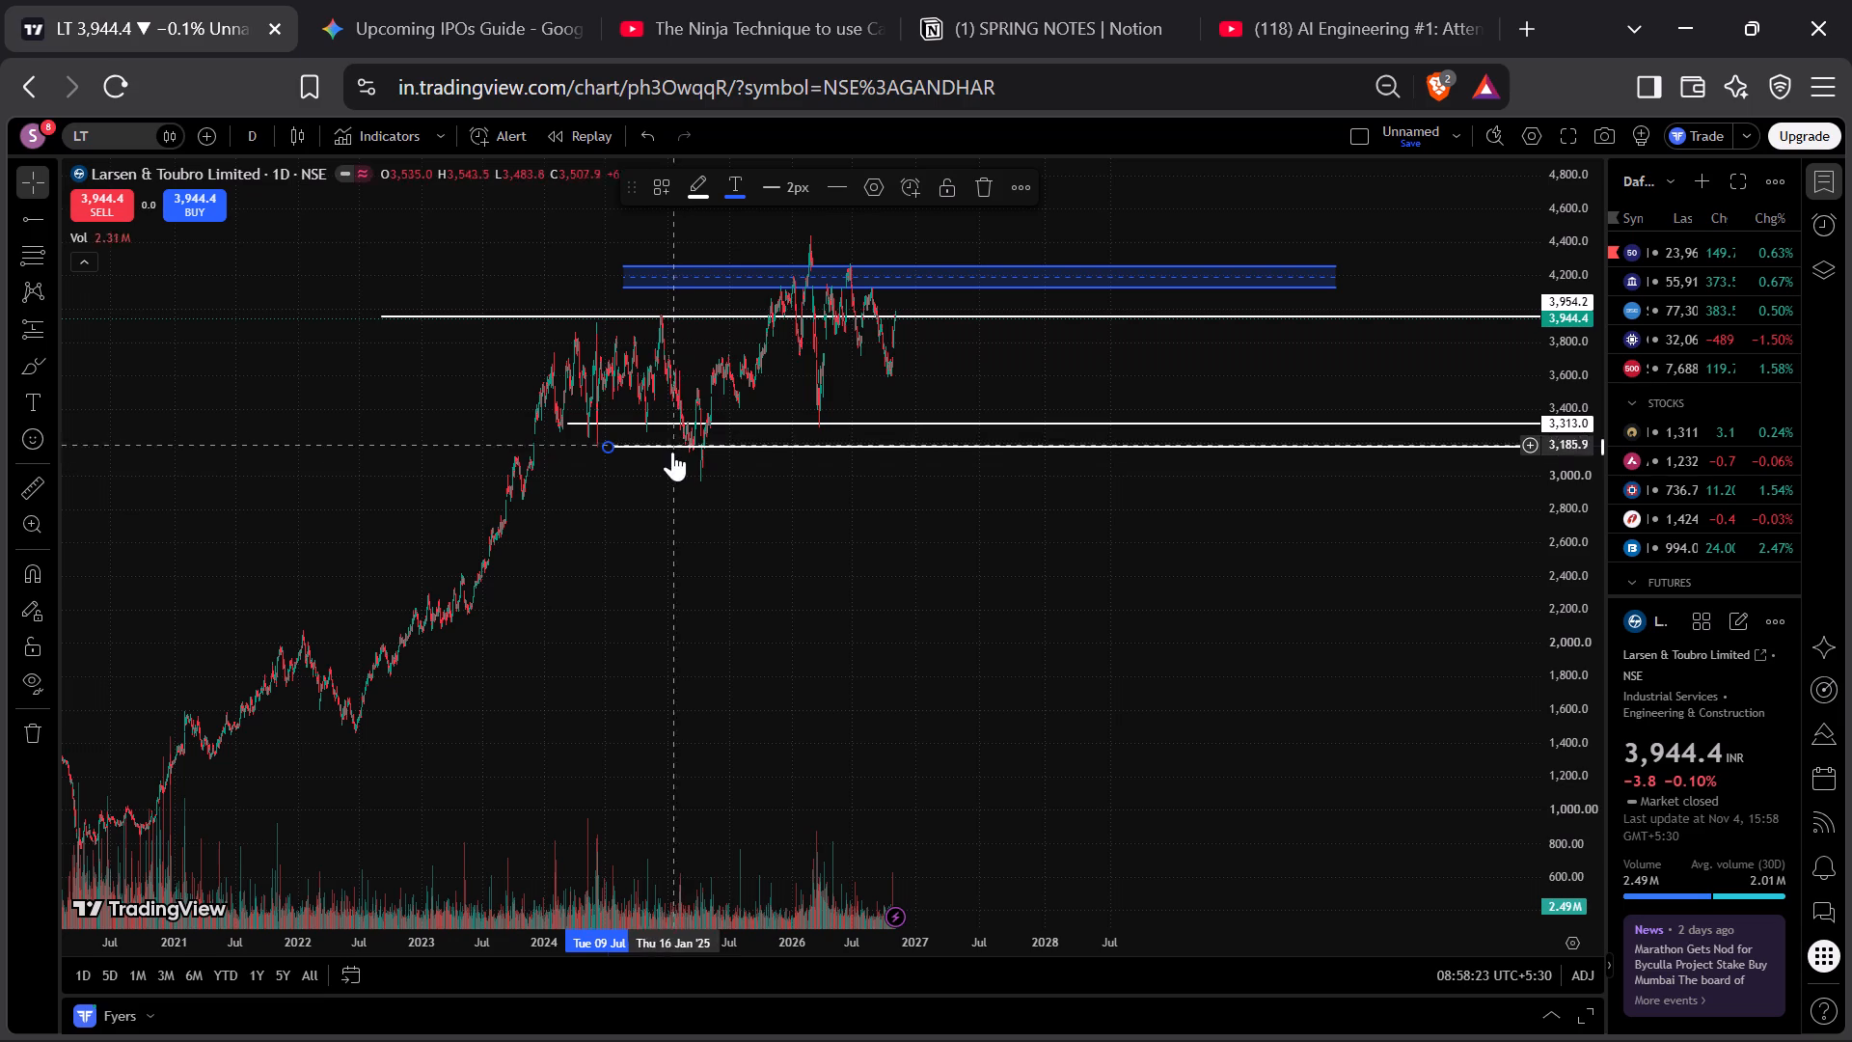
pyautogui.click(33, 222)
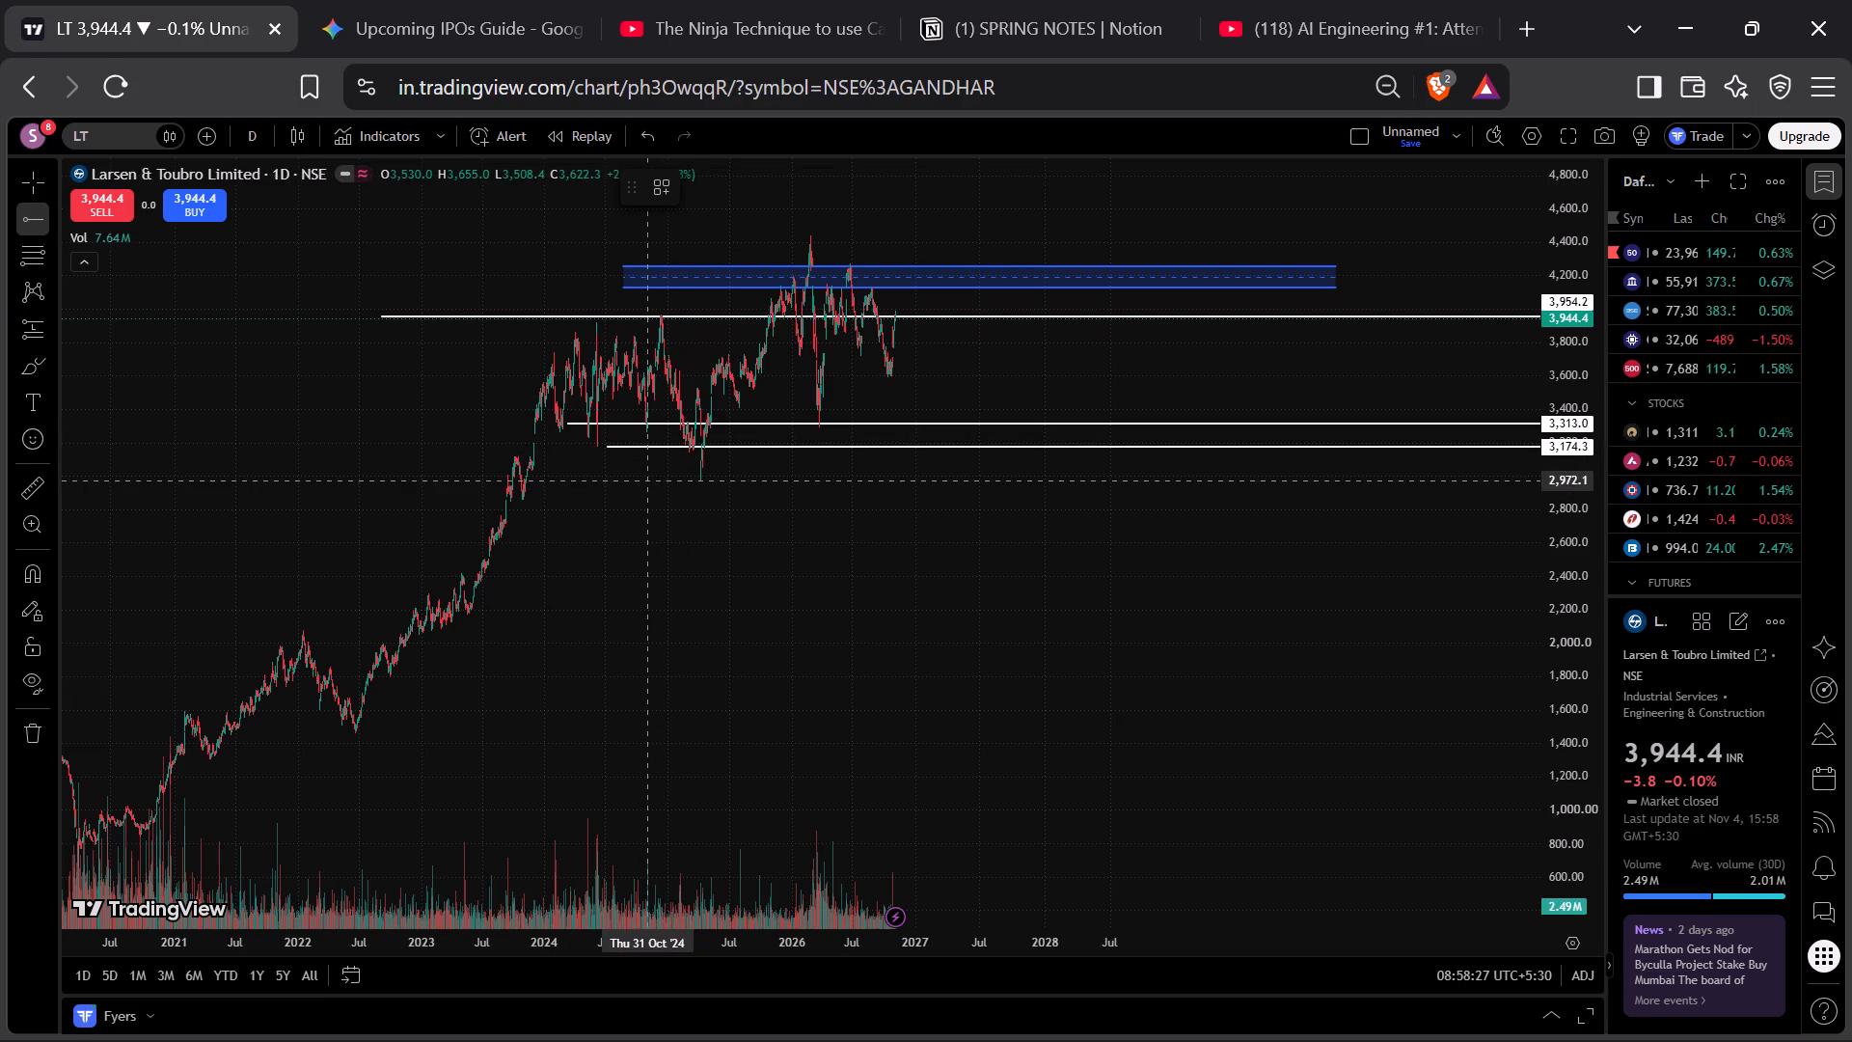
pyautogui.click(422, 478)
# Refit the parallel channel over the 2026 peaks, moving its lower edge to about 4,119 and its upper edge to about 4,230.
pyautogui.hscroll(-1, 718, 685)
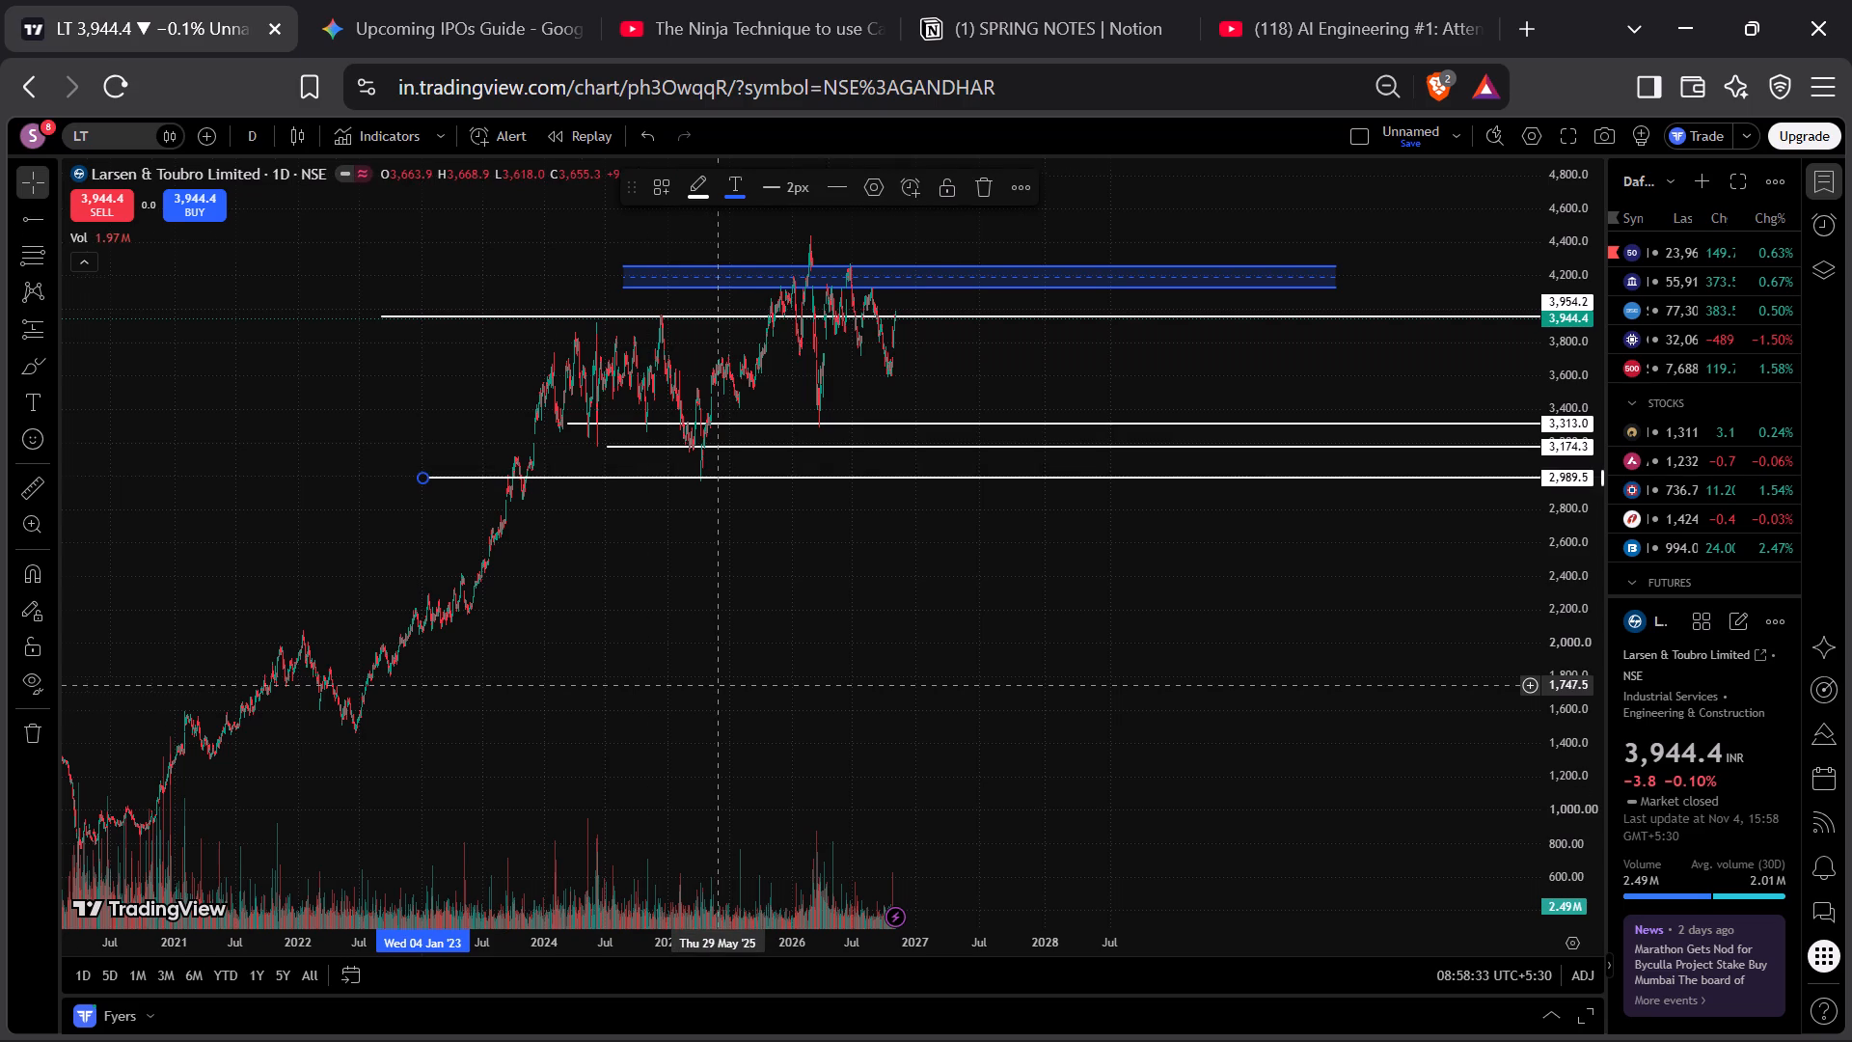
pyautogui.hscroll(-3, 718, 685)
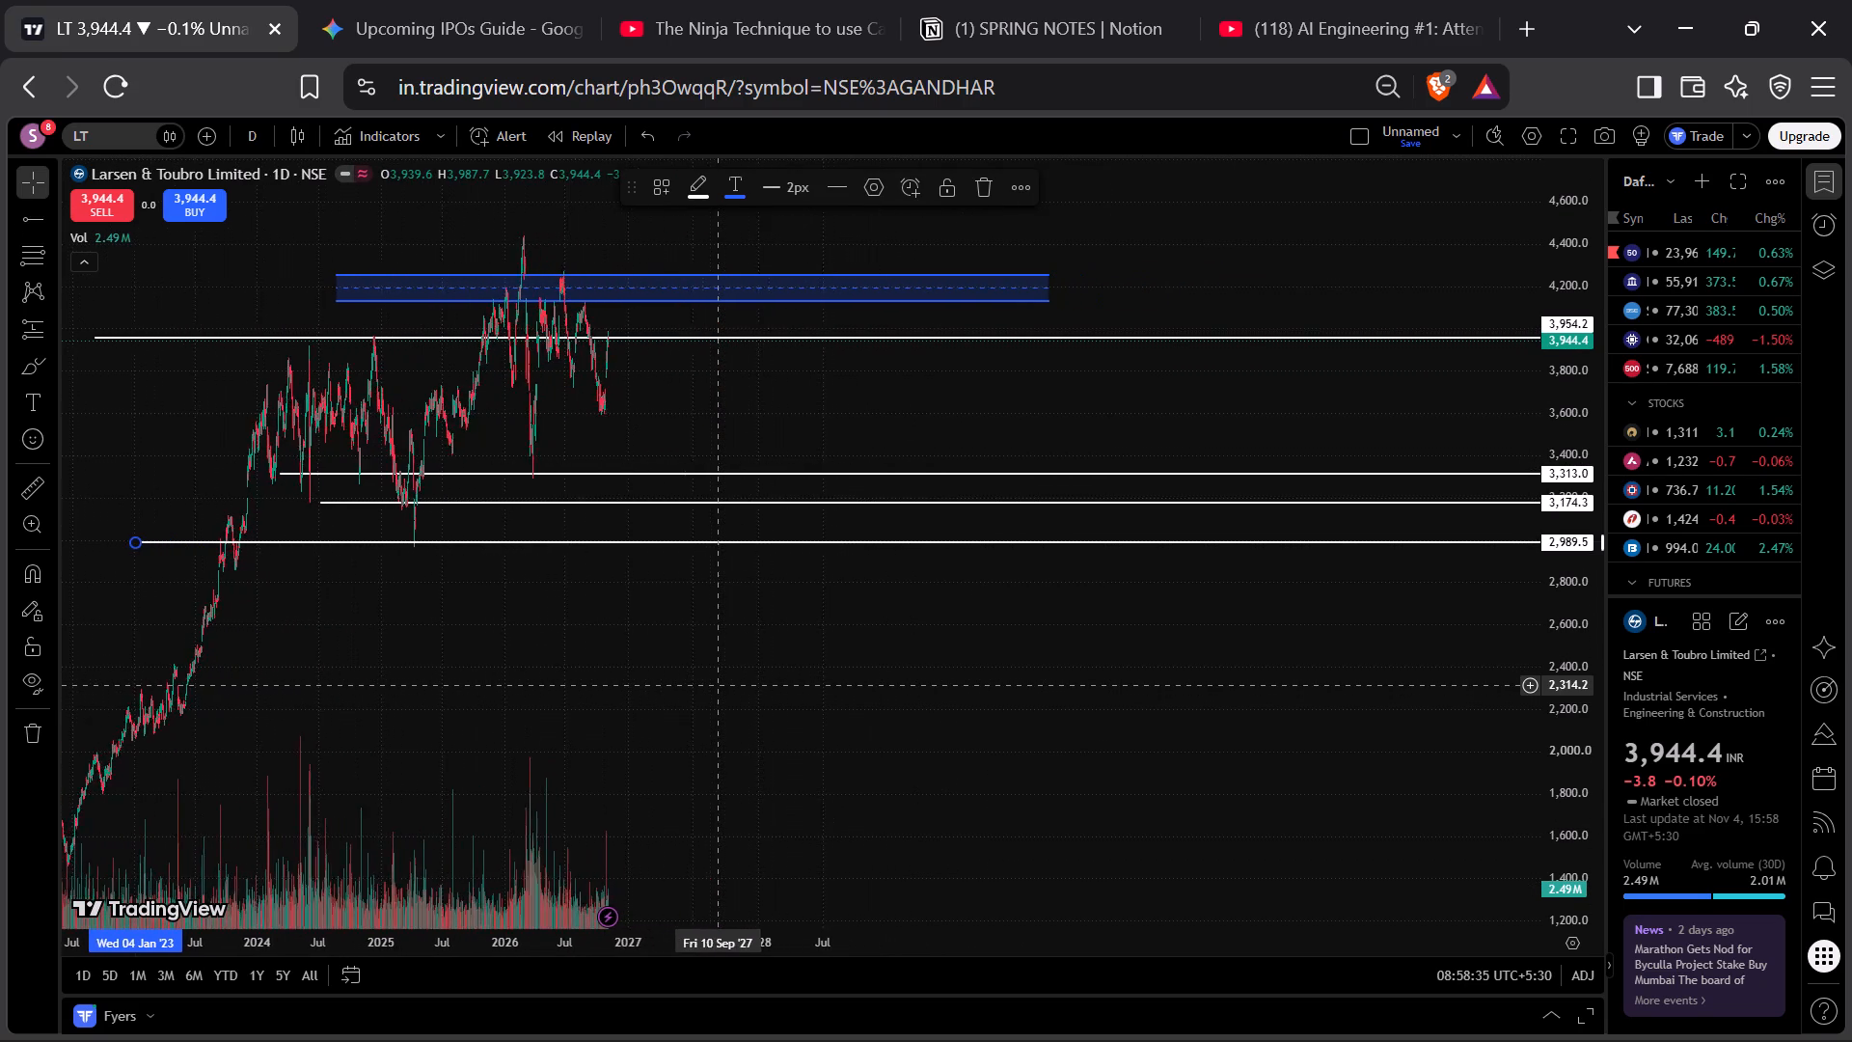
pyautogui.hscroll(-2, 718, 685)
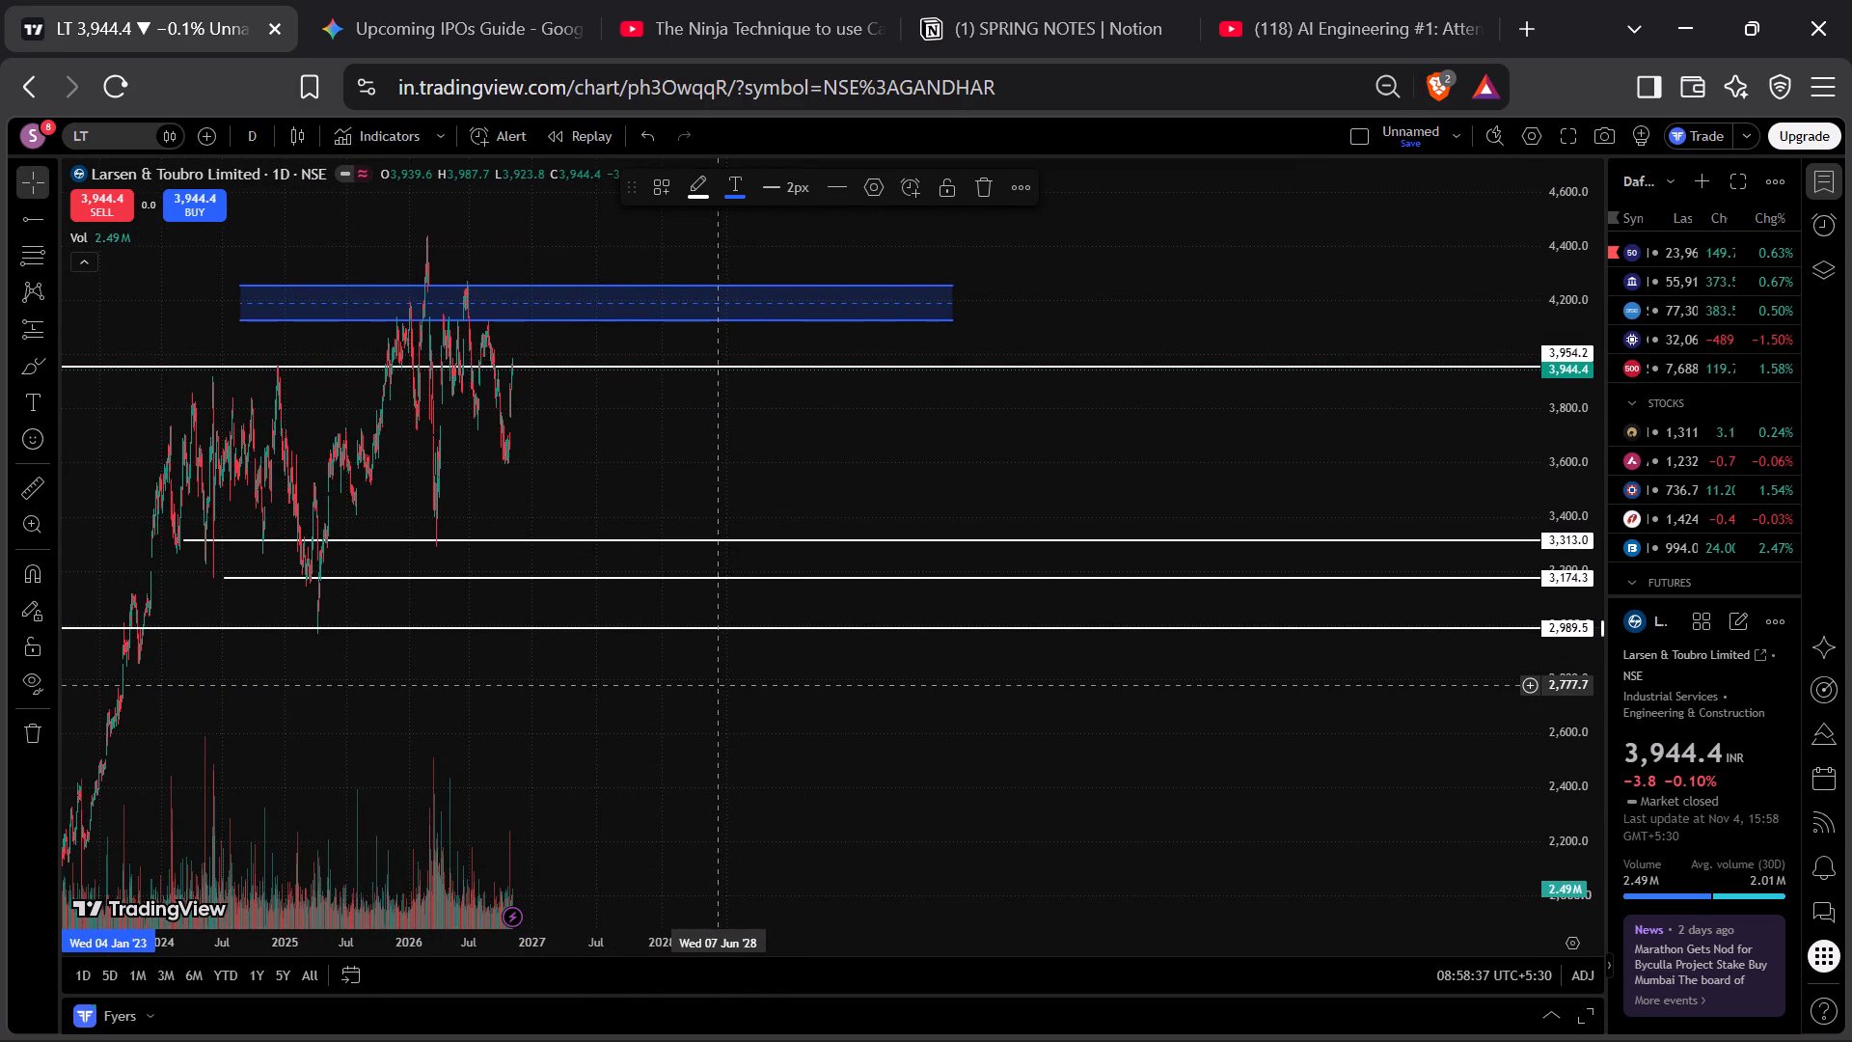
pyautogui.click(600, 320)
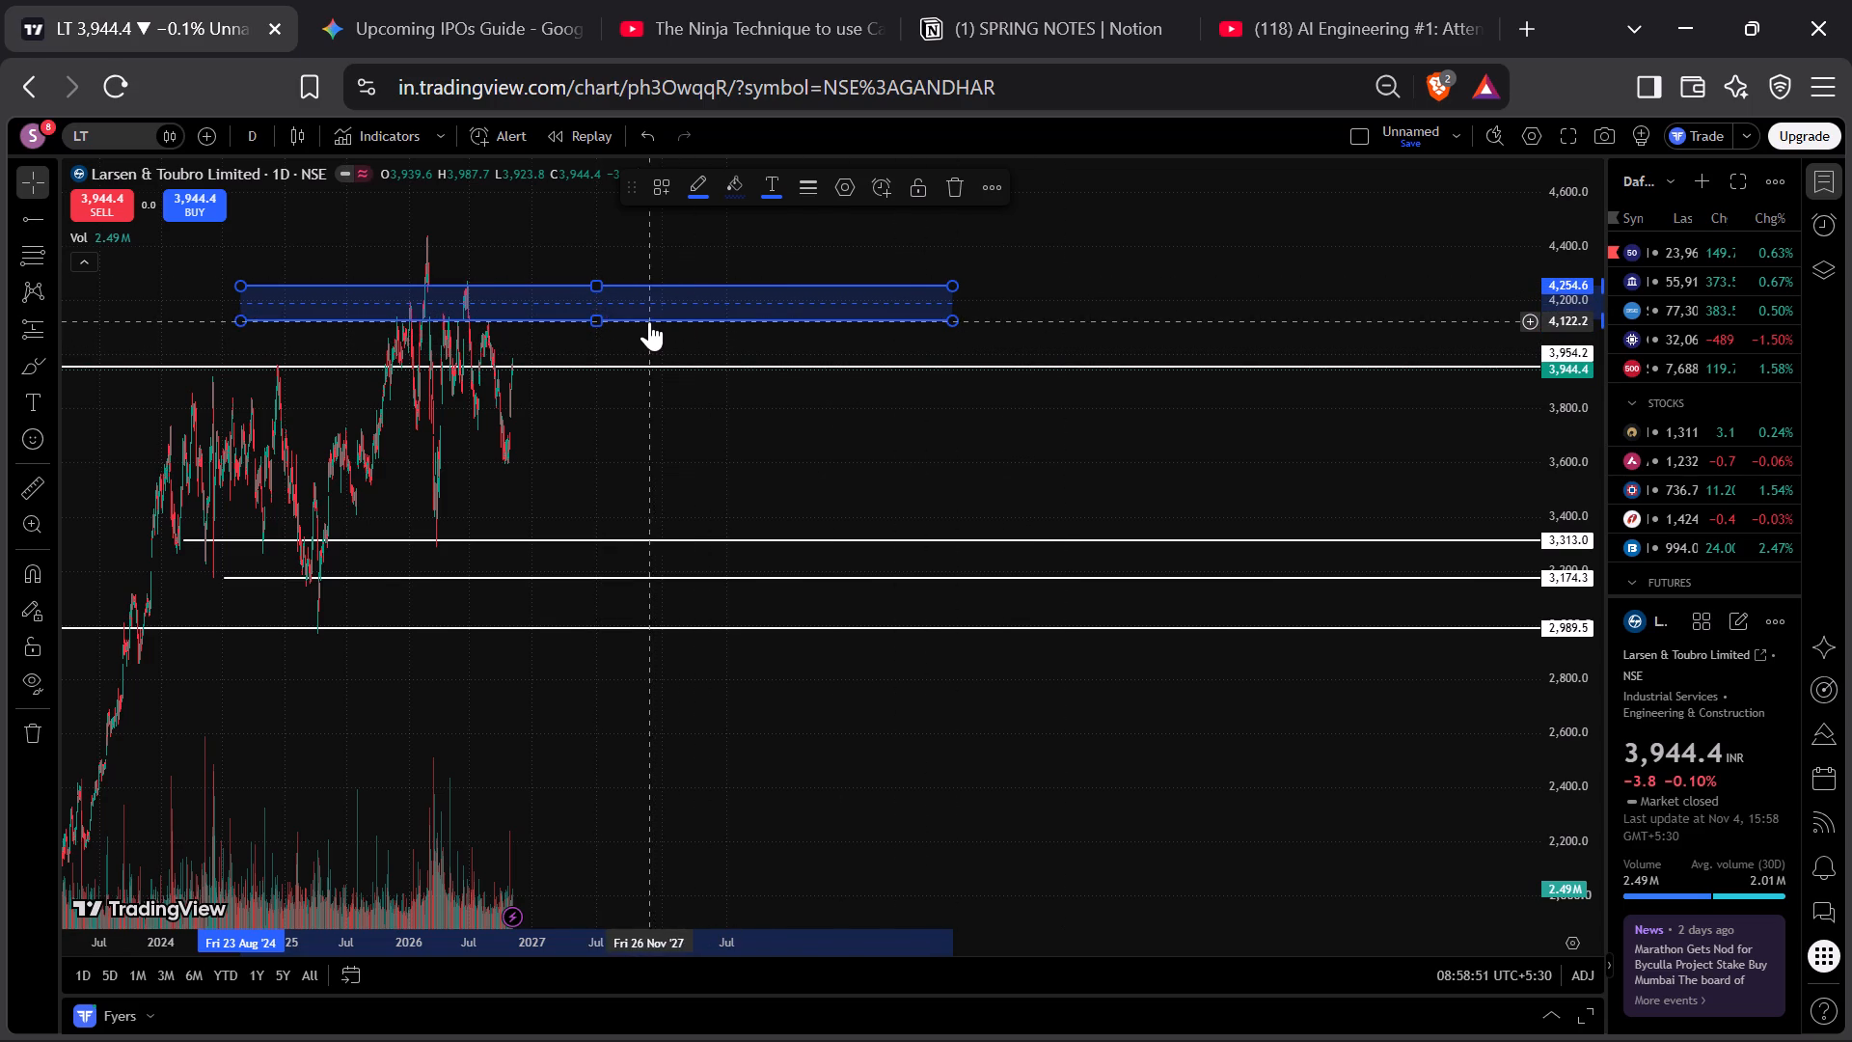
pyautogui.click(599, 316)
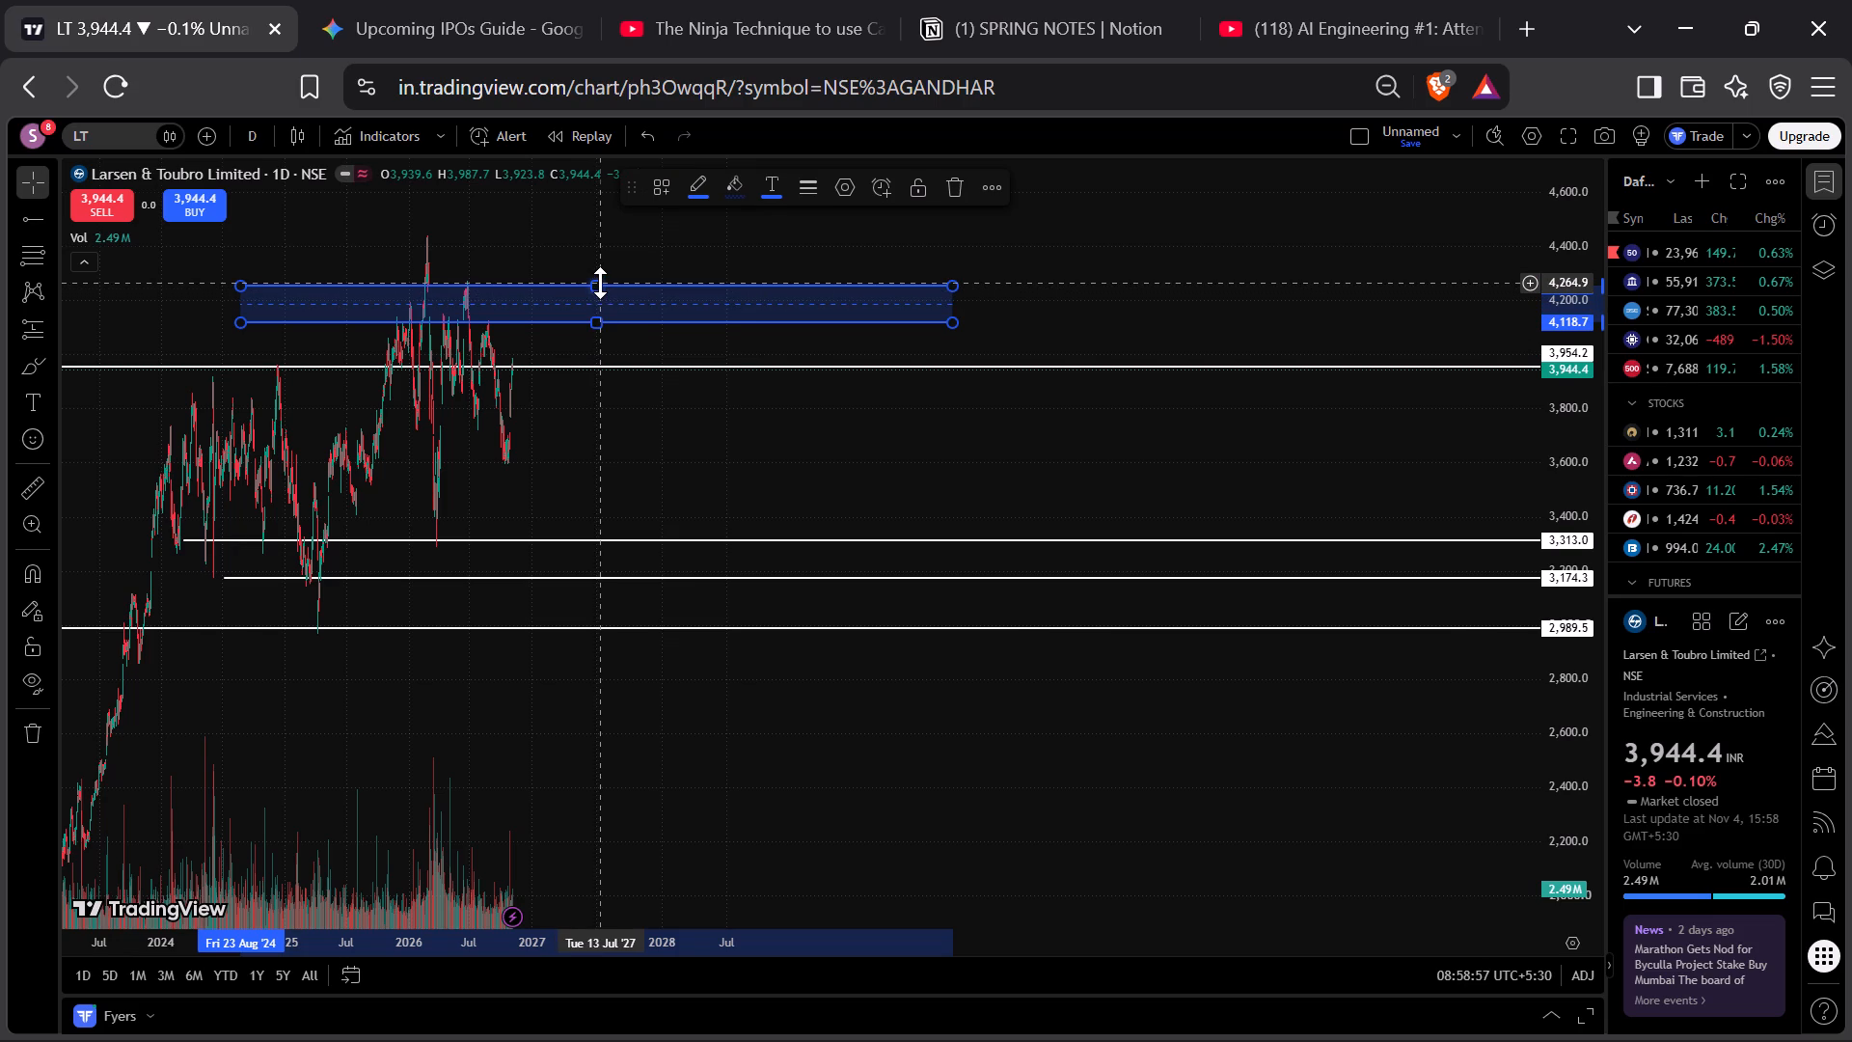
pyautogui.moveTo(600, 283); pyautogui.dragTo(600, 292)
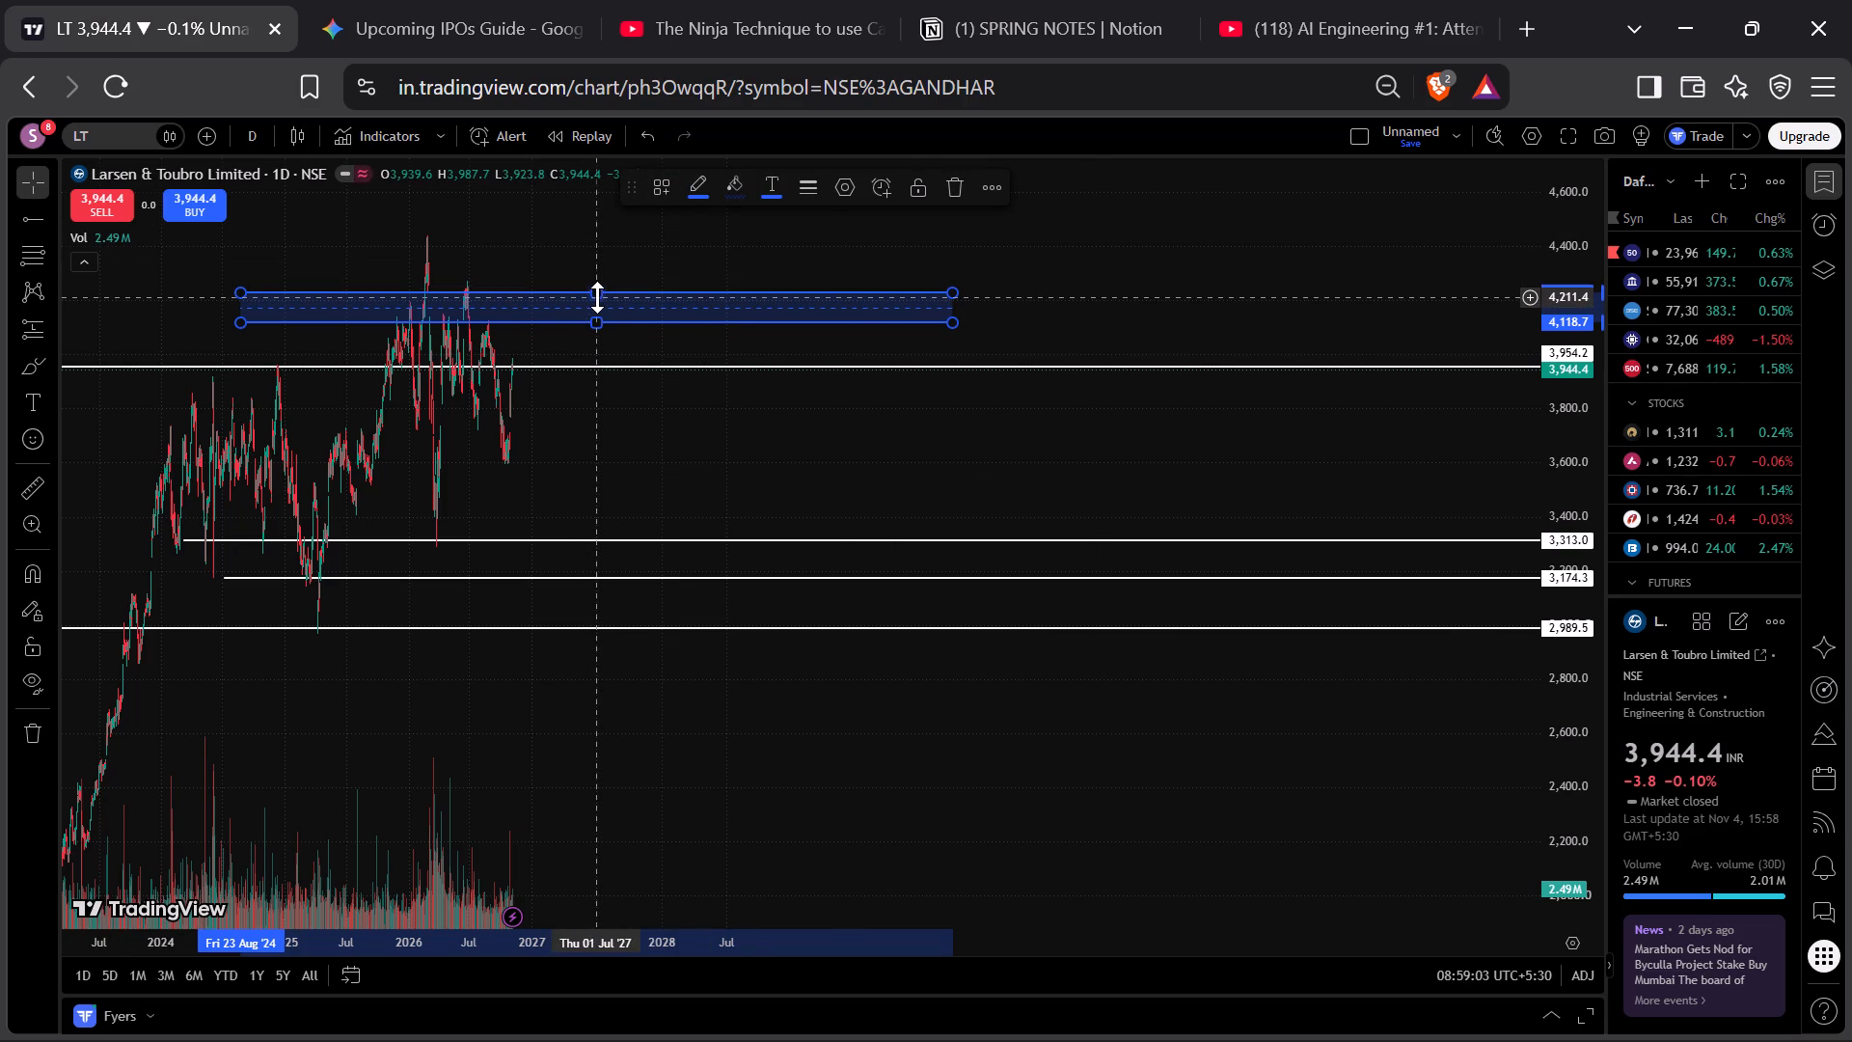
pyautogui.click(1177, 274)
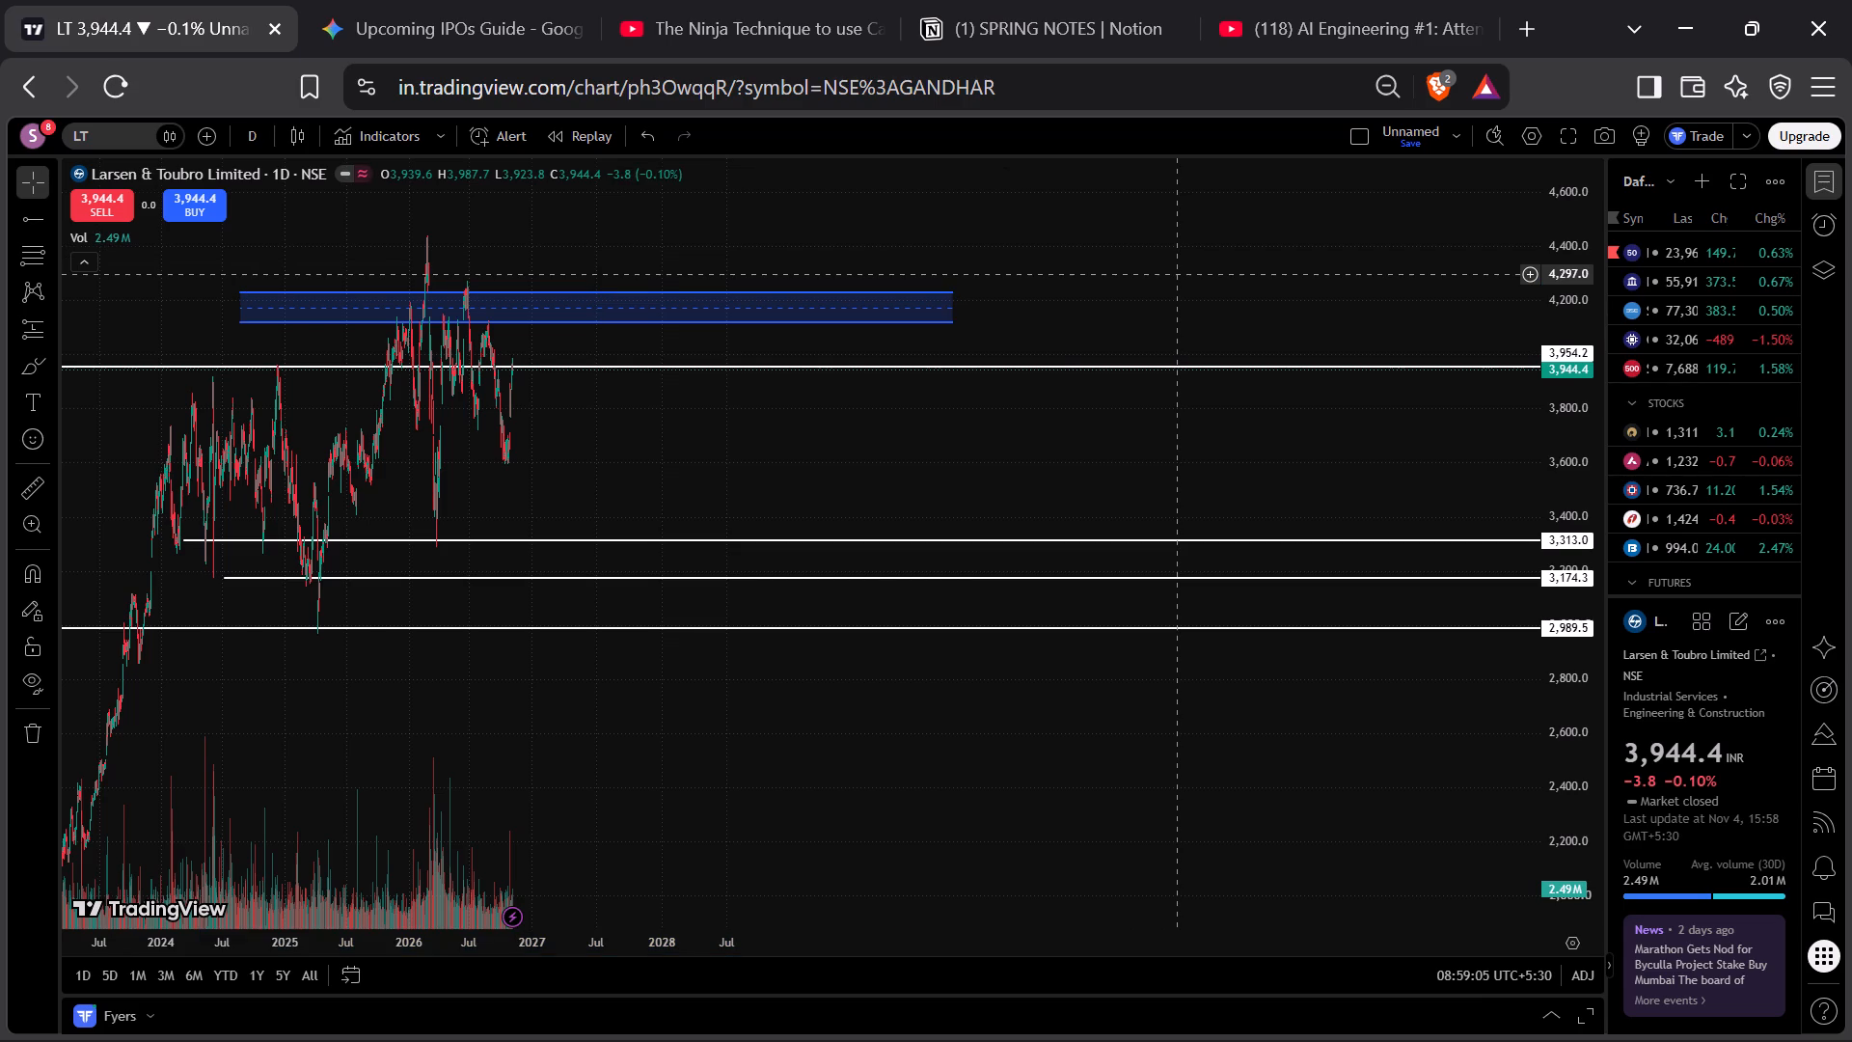
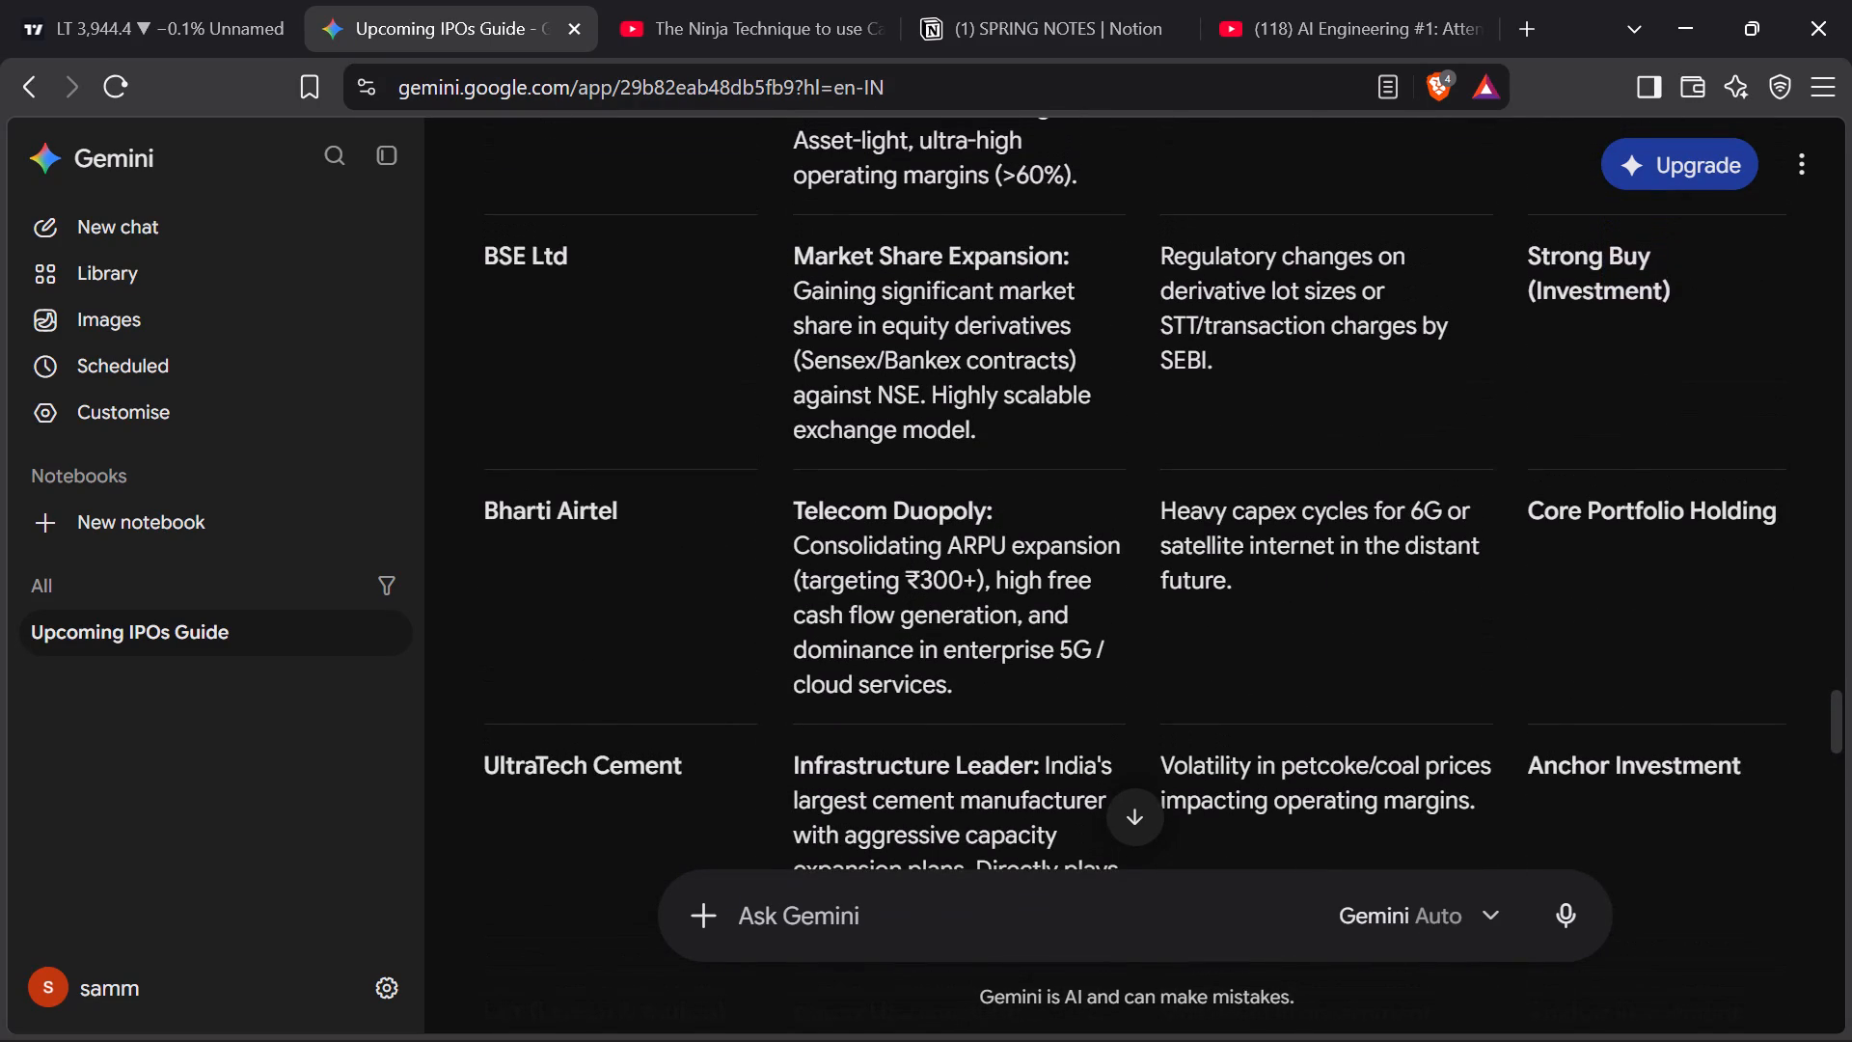
pyautogui.click(910, 507)
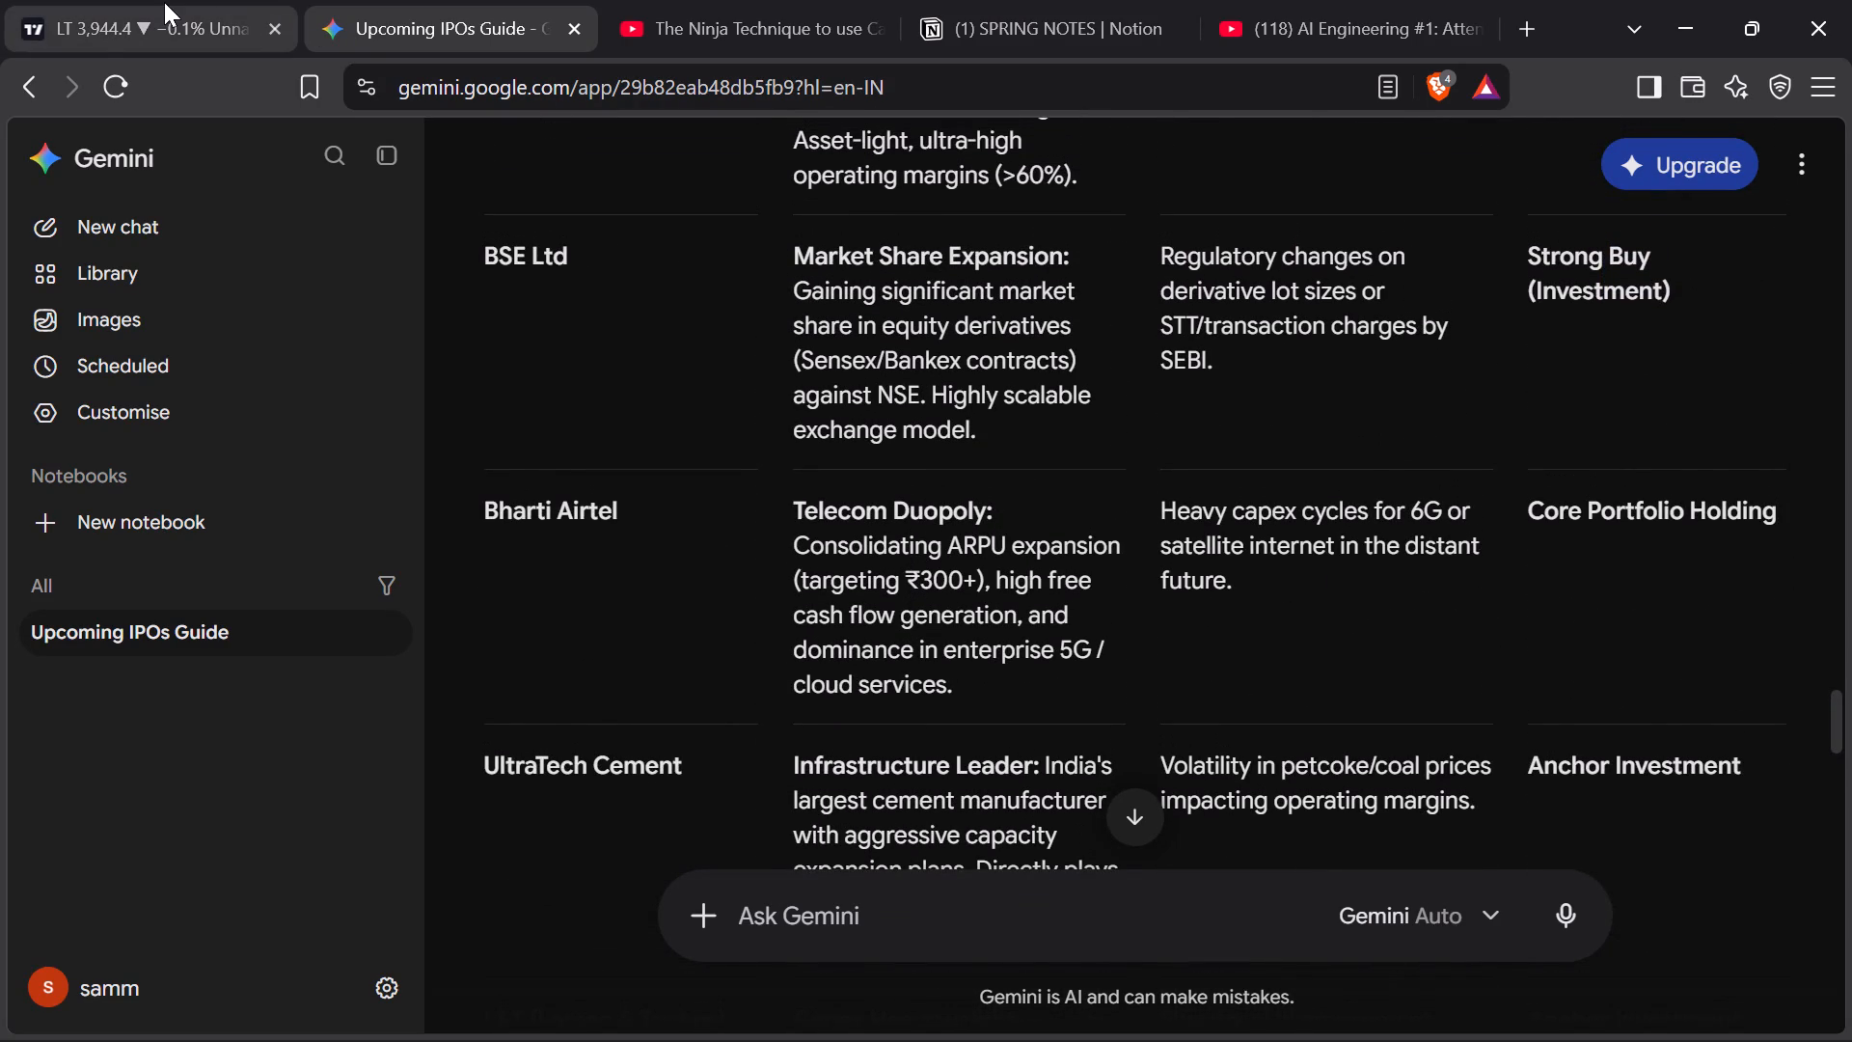
# Switch to TradingView, search for BHARTI AIRTEL and open the Bharti Airtel Limited stock chart from NSE.
pyautogui.click(164, 2)
pyautogui.click(123, 142)
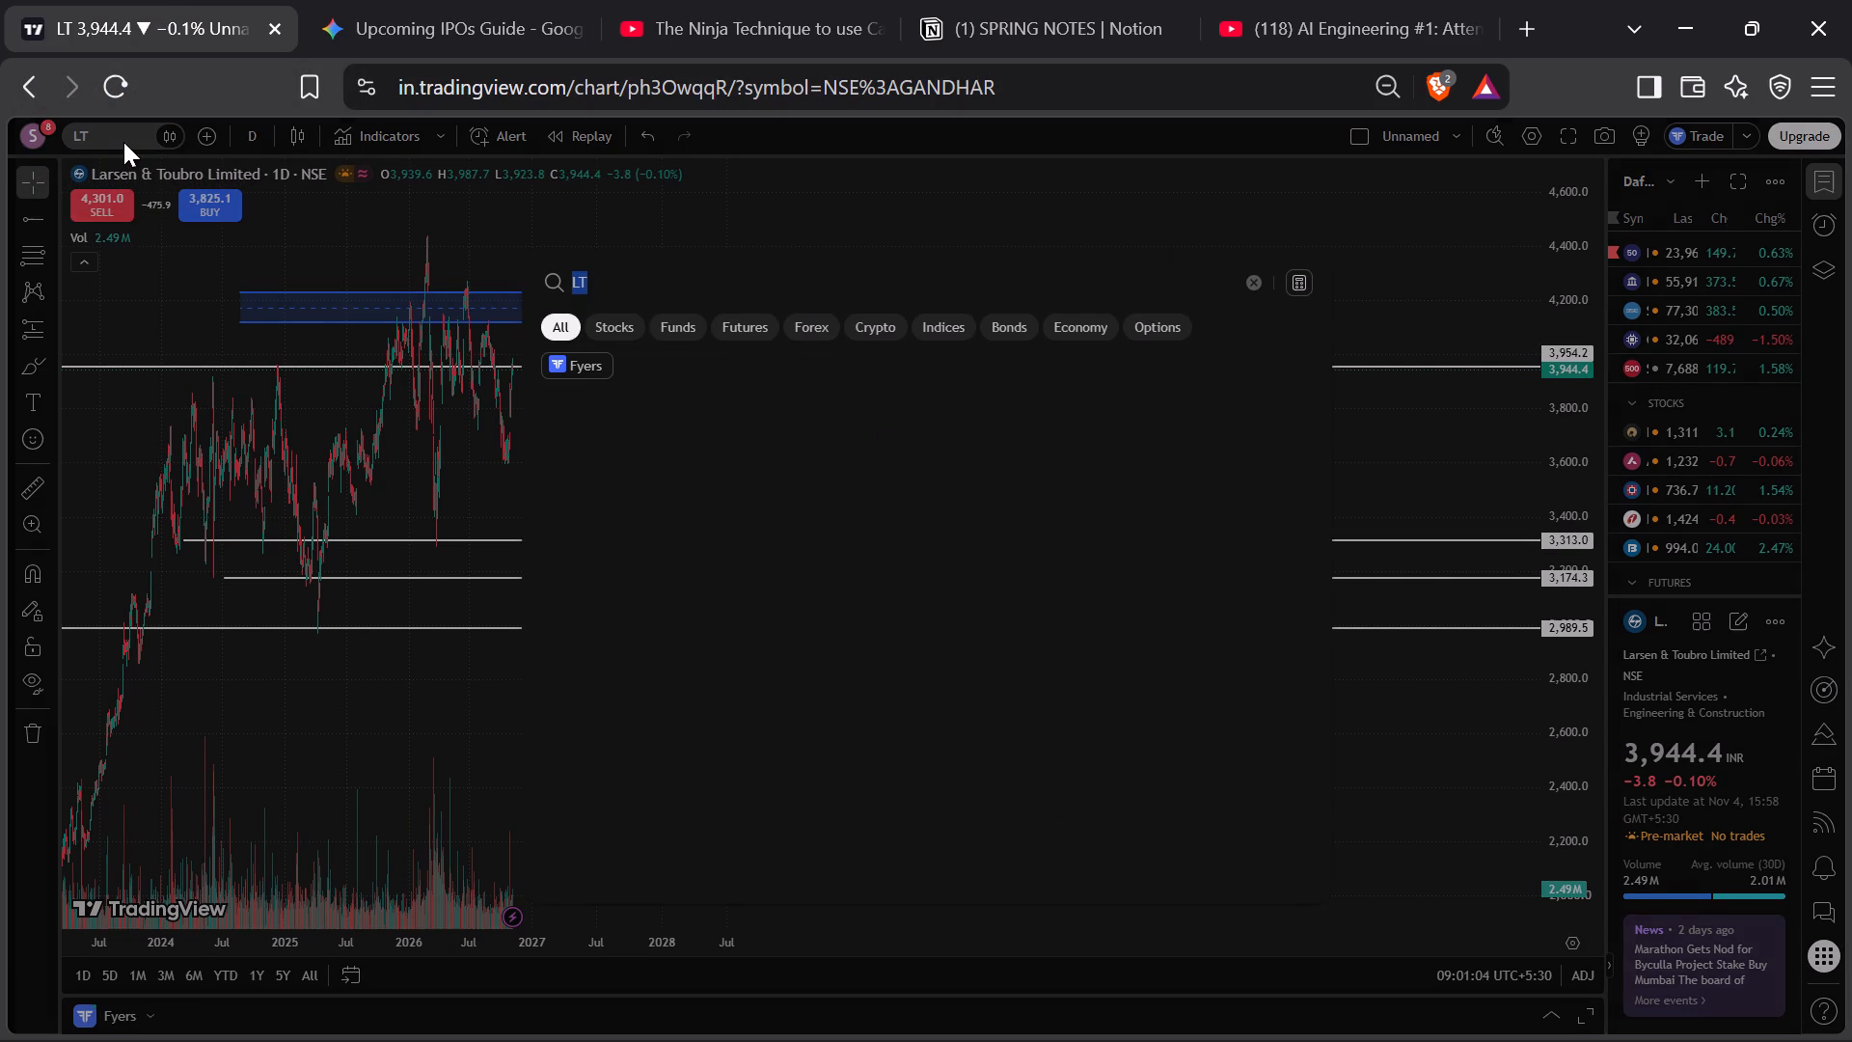
pyautogui.write('BHARTI AIRTEL')
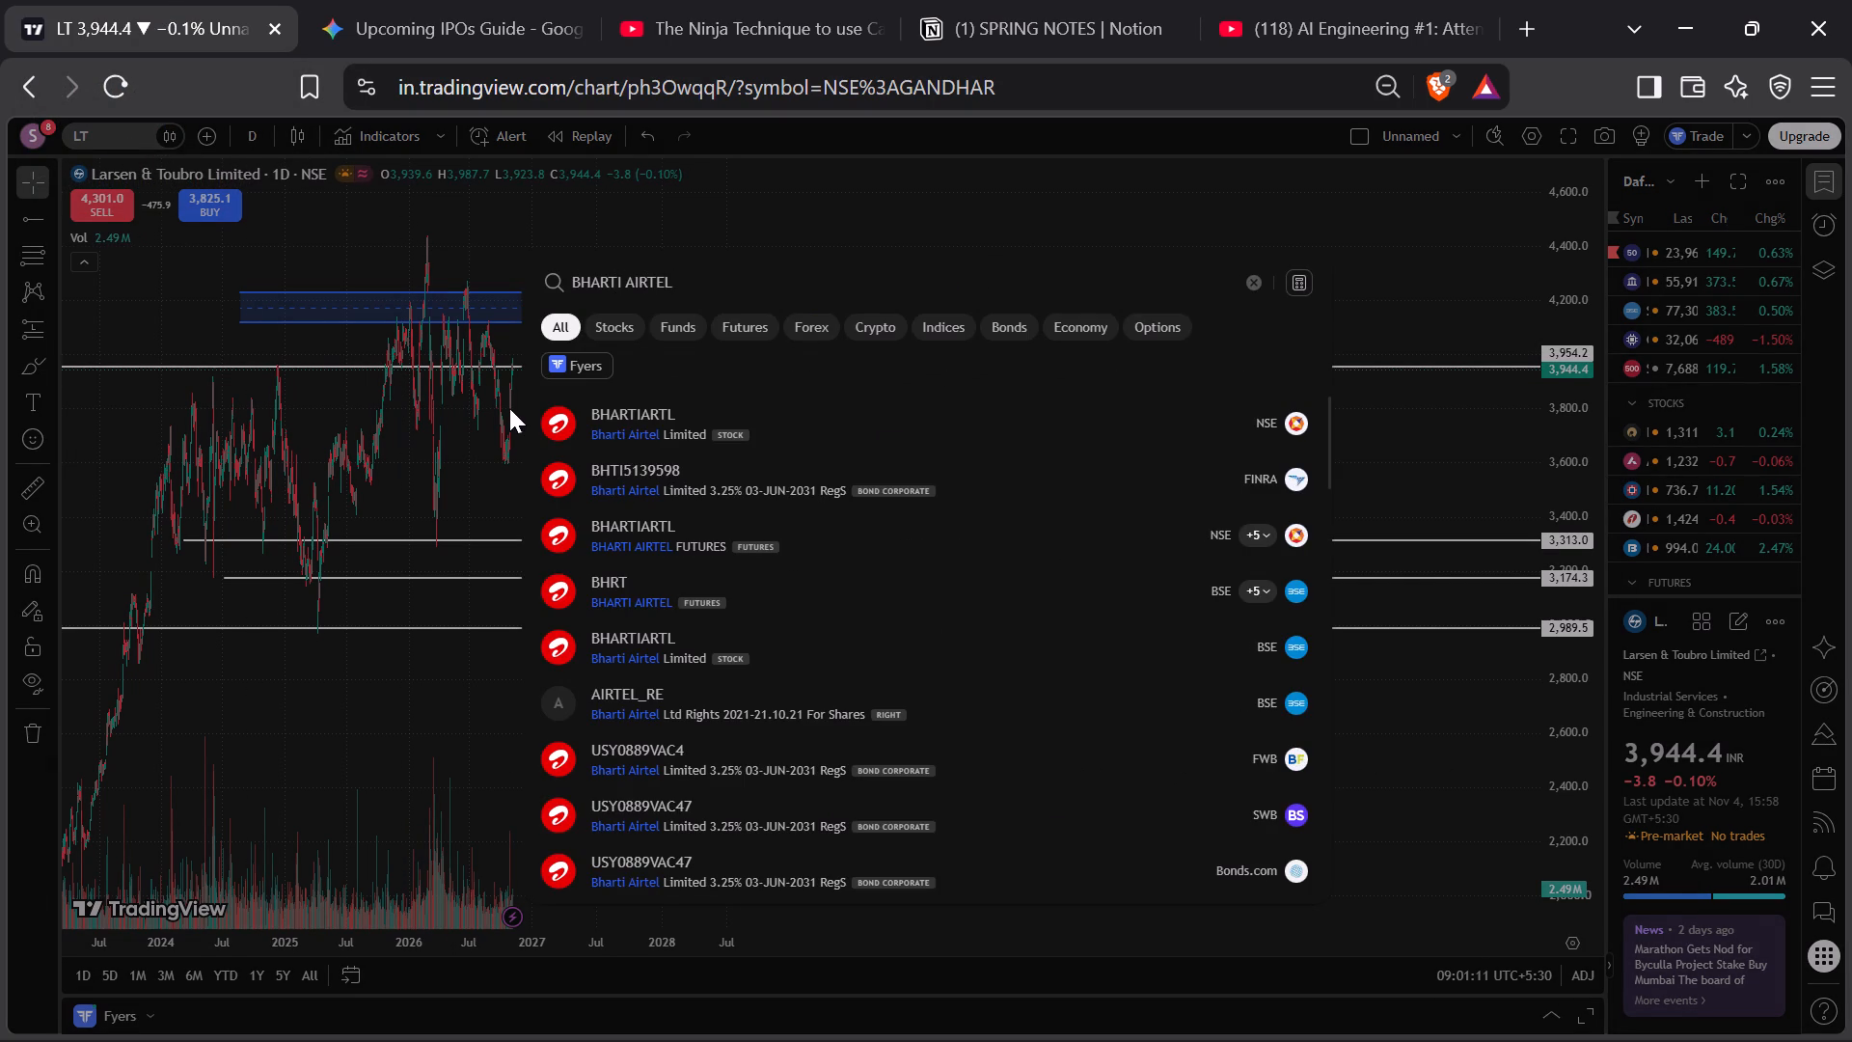
pyautogui.click(654, 428)
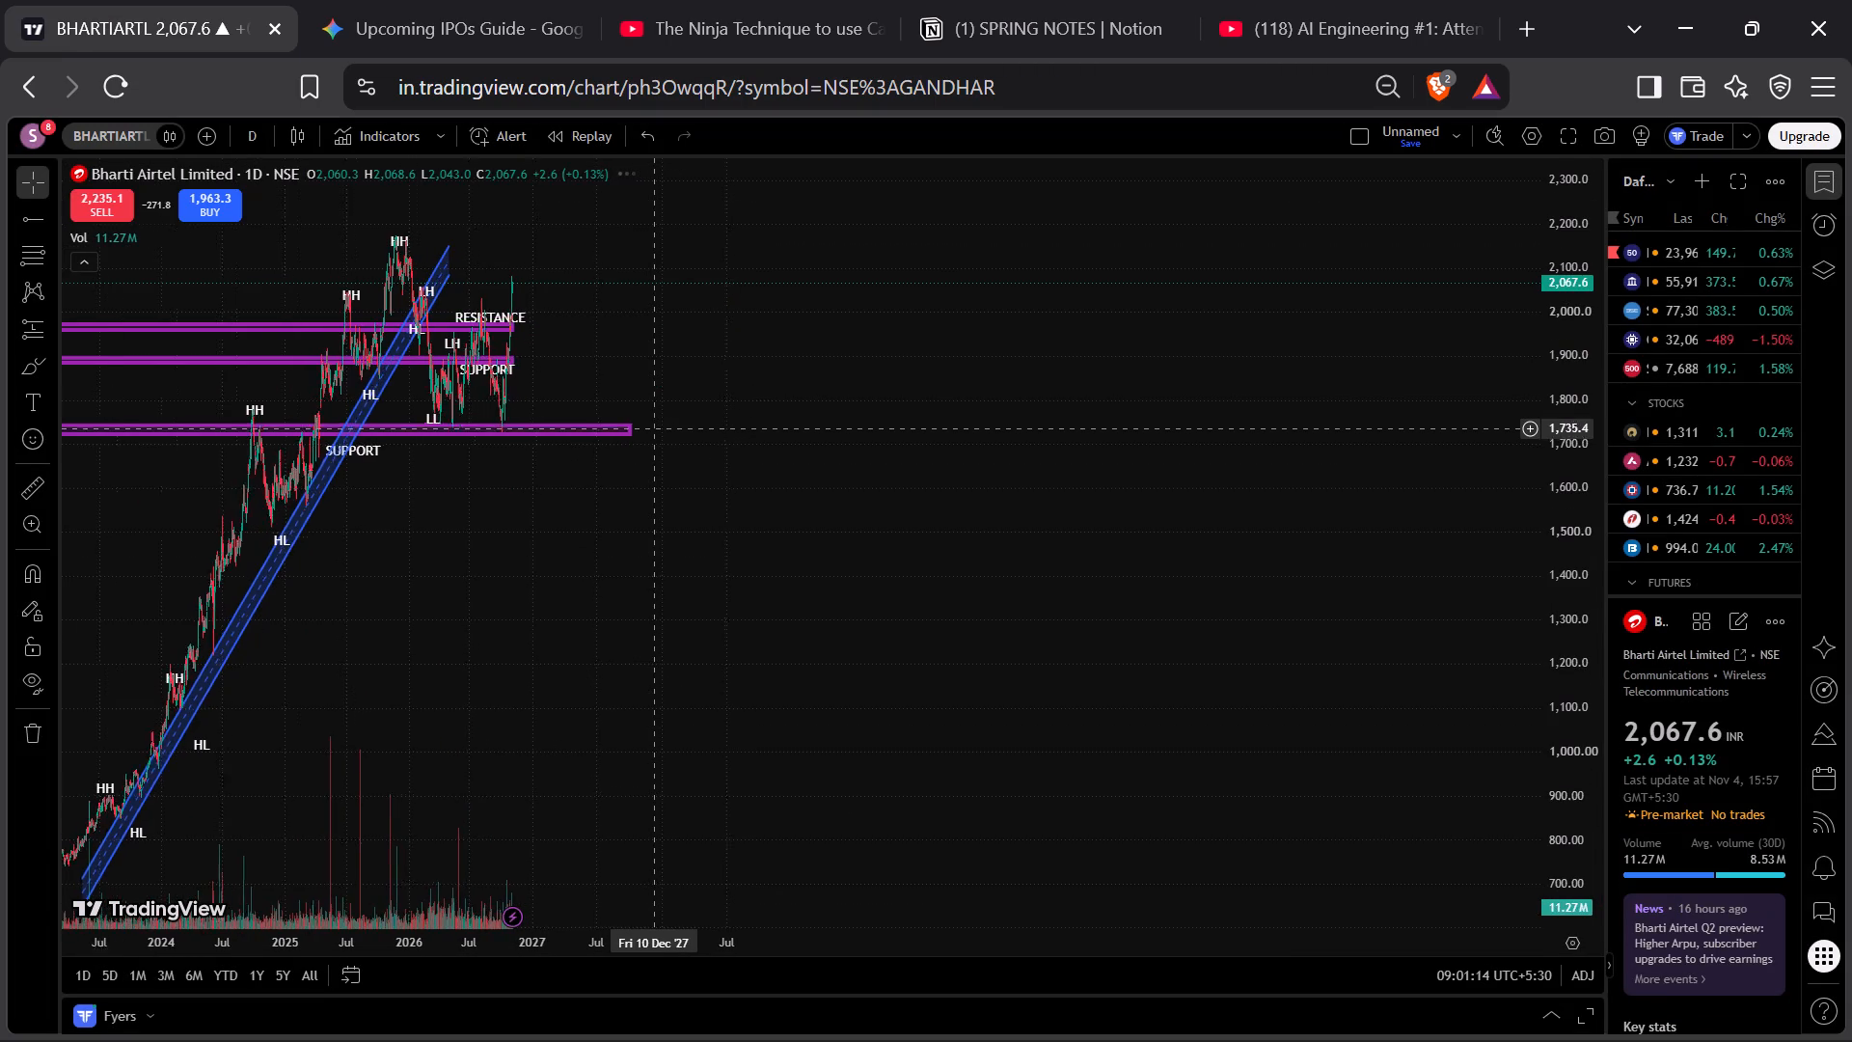
# Draw a horizontal ray at about 2,043 on the Bharti Airtel chart, starting at 15 January 2025.
pyautogui.hscroll(5, 654, 428)
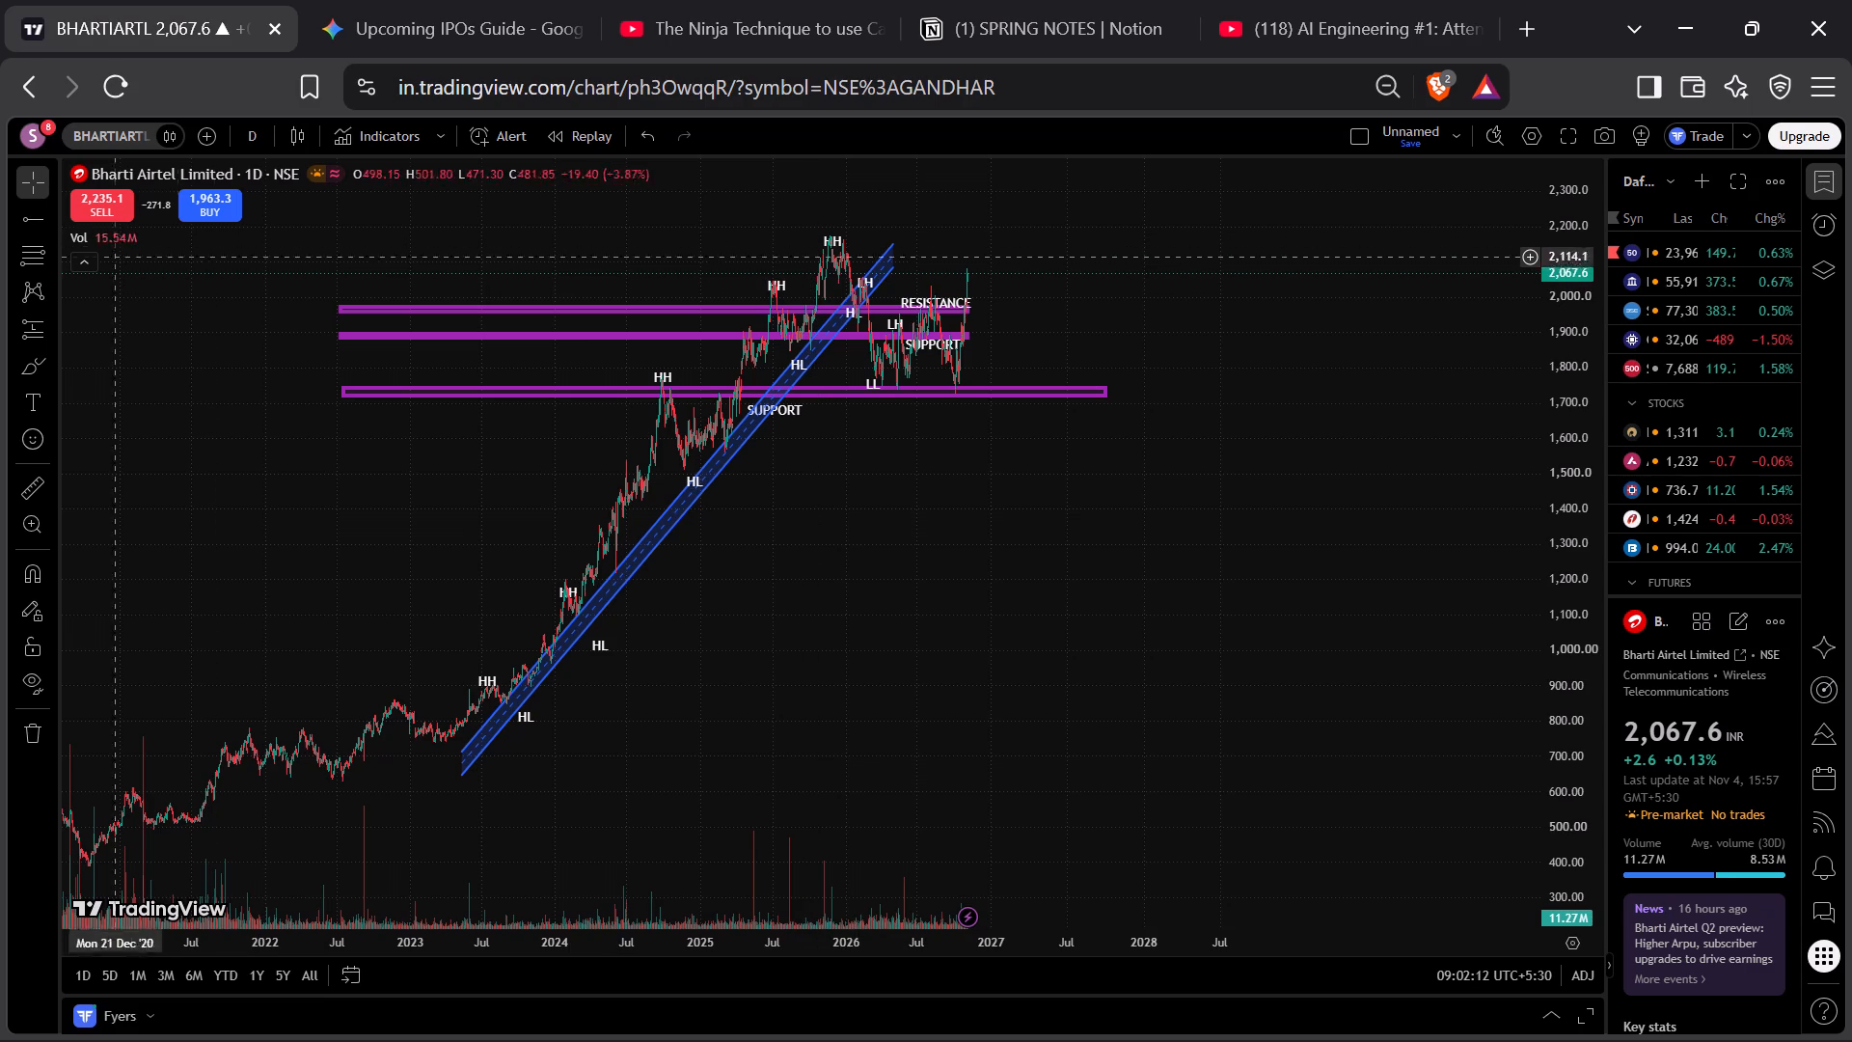
pyautogui.click(34, 213)
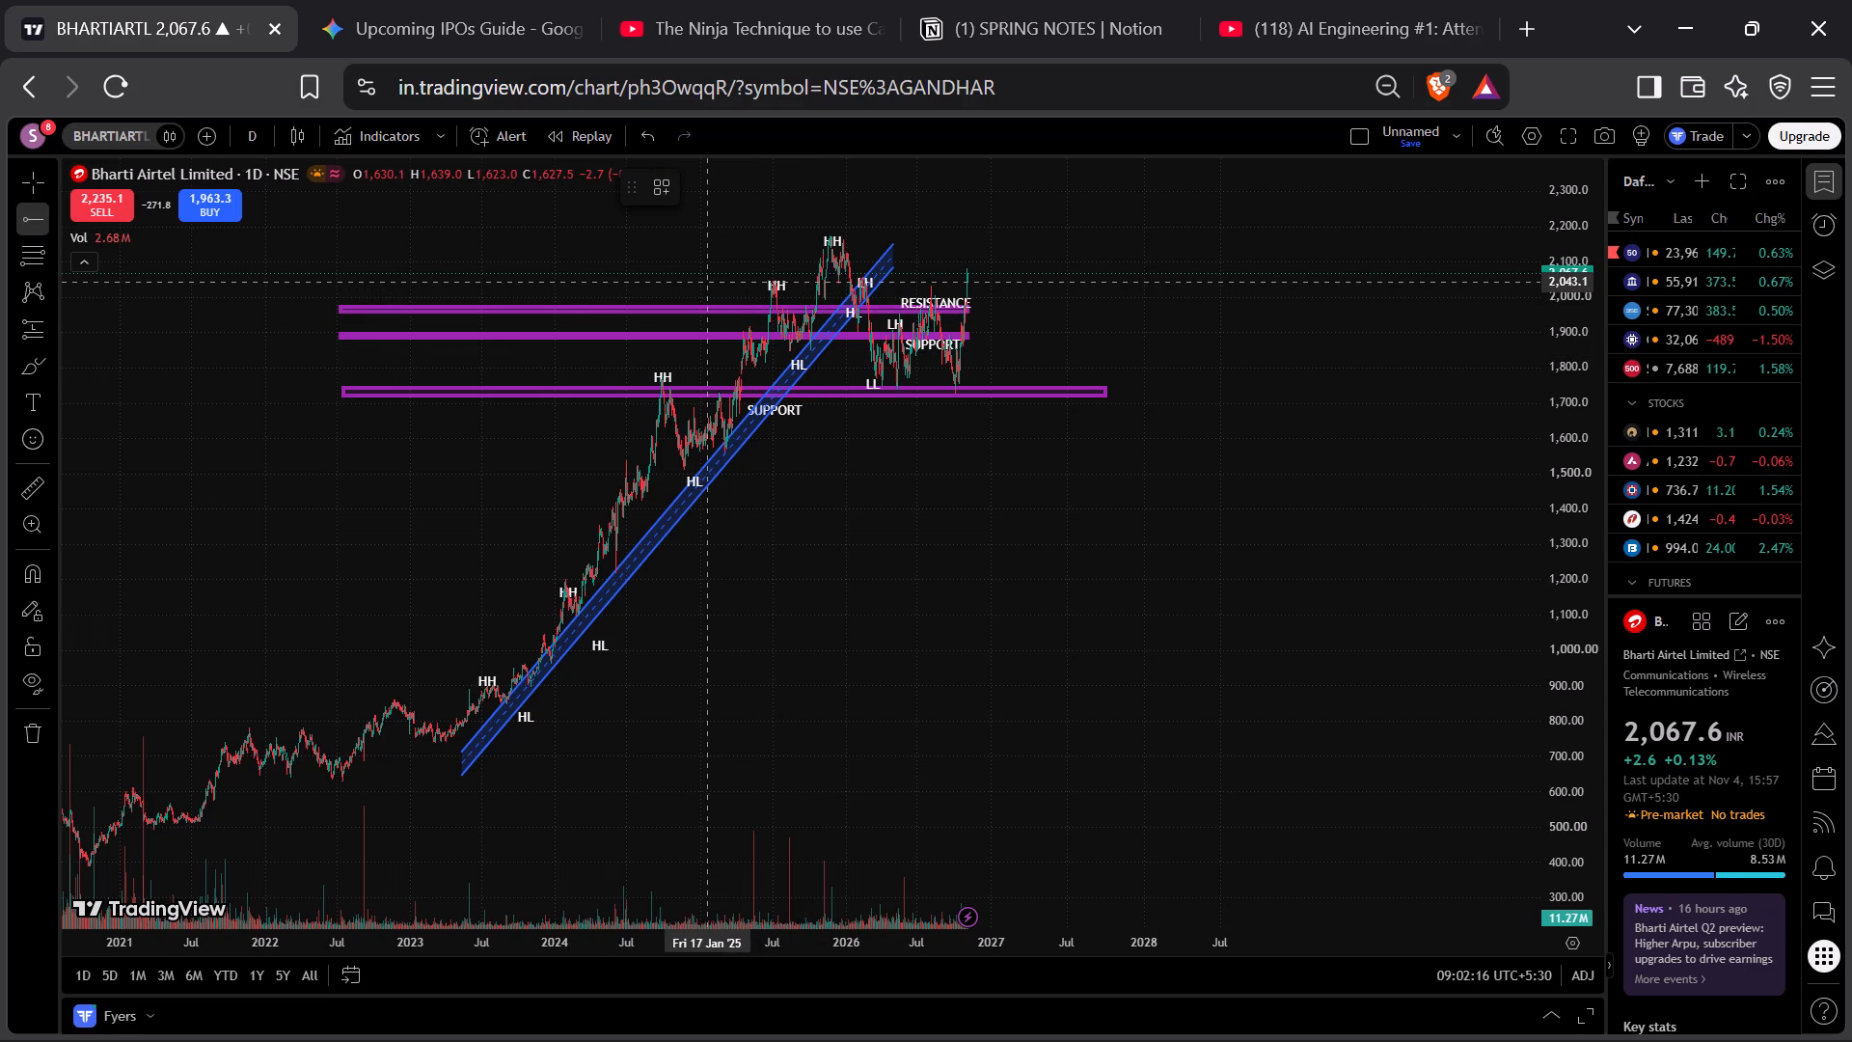
pyautogui.click(706, 282)
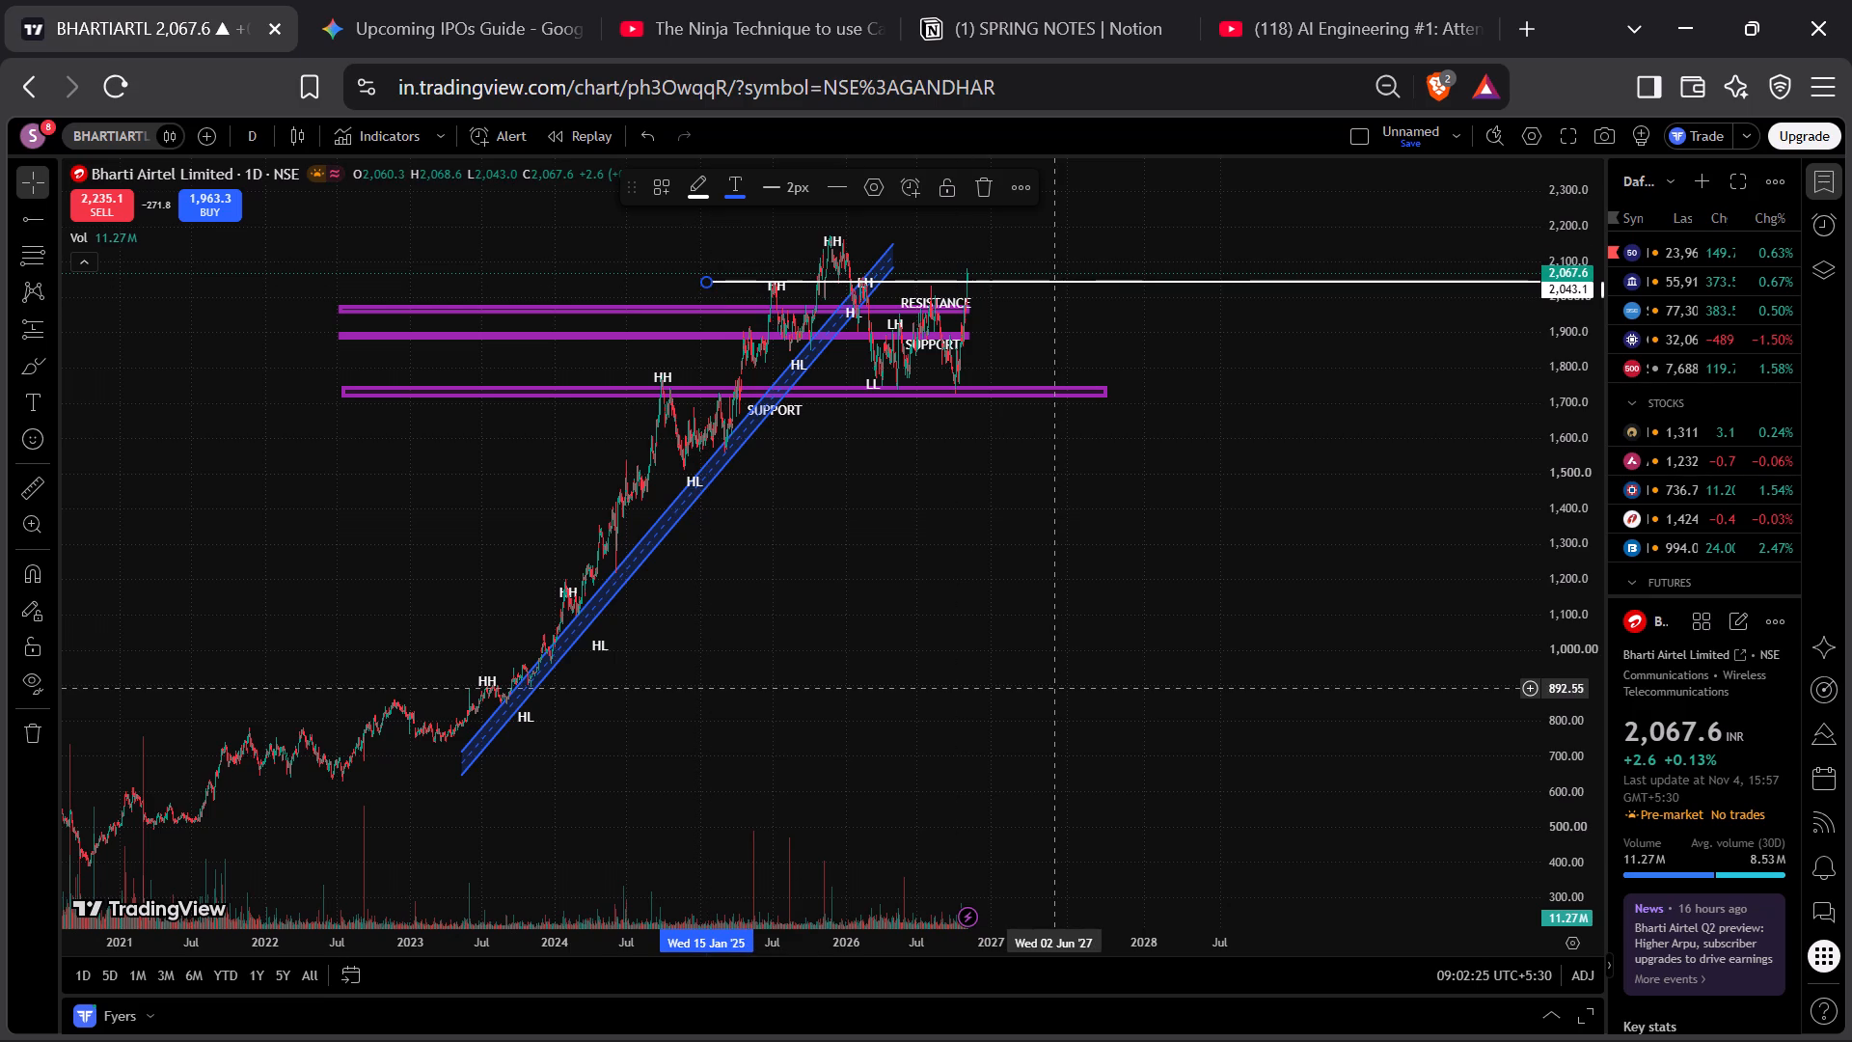
pyautogui.hscroll(-1, 1034, 548)
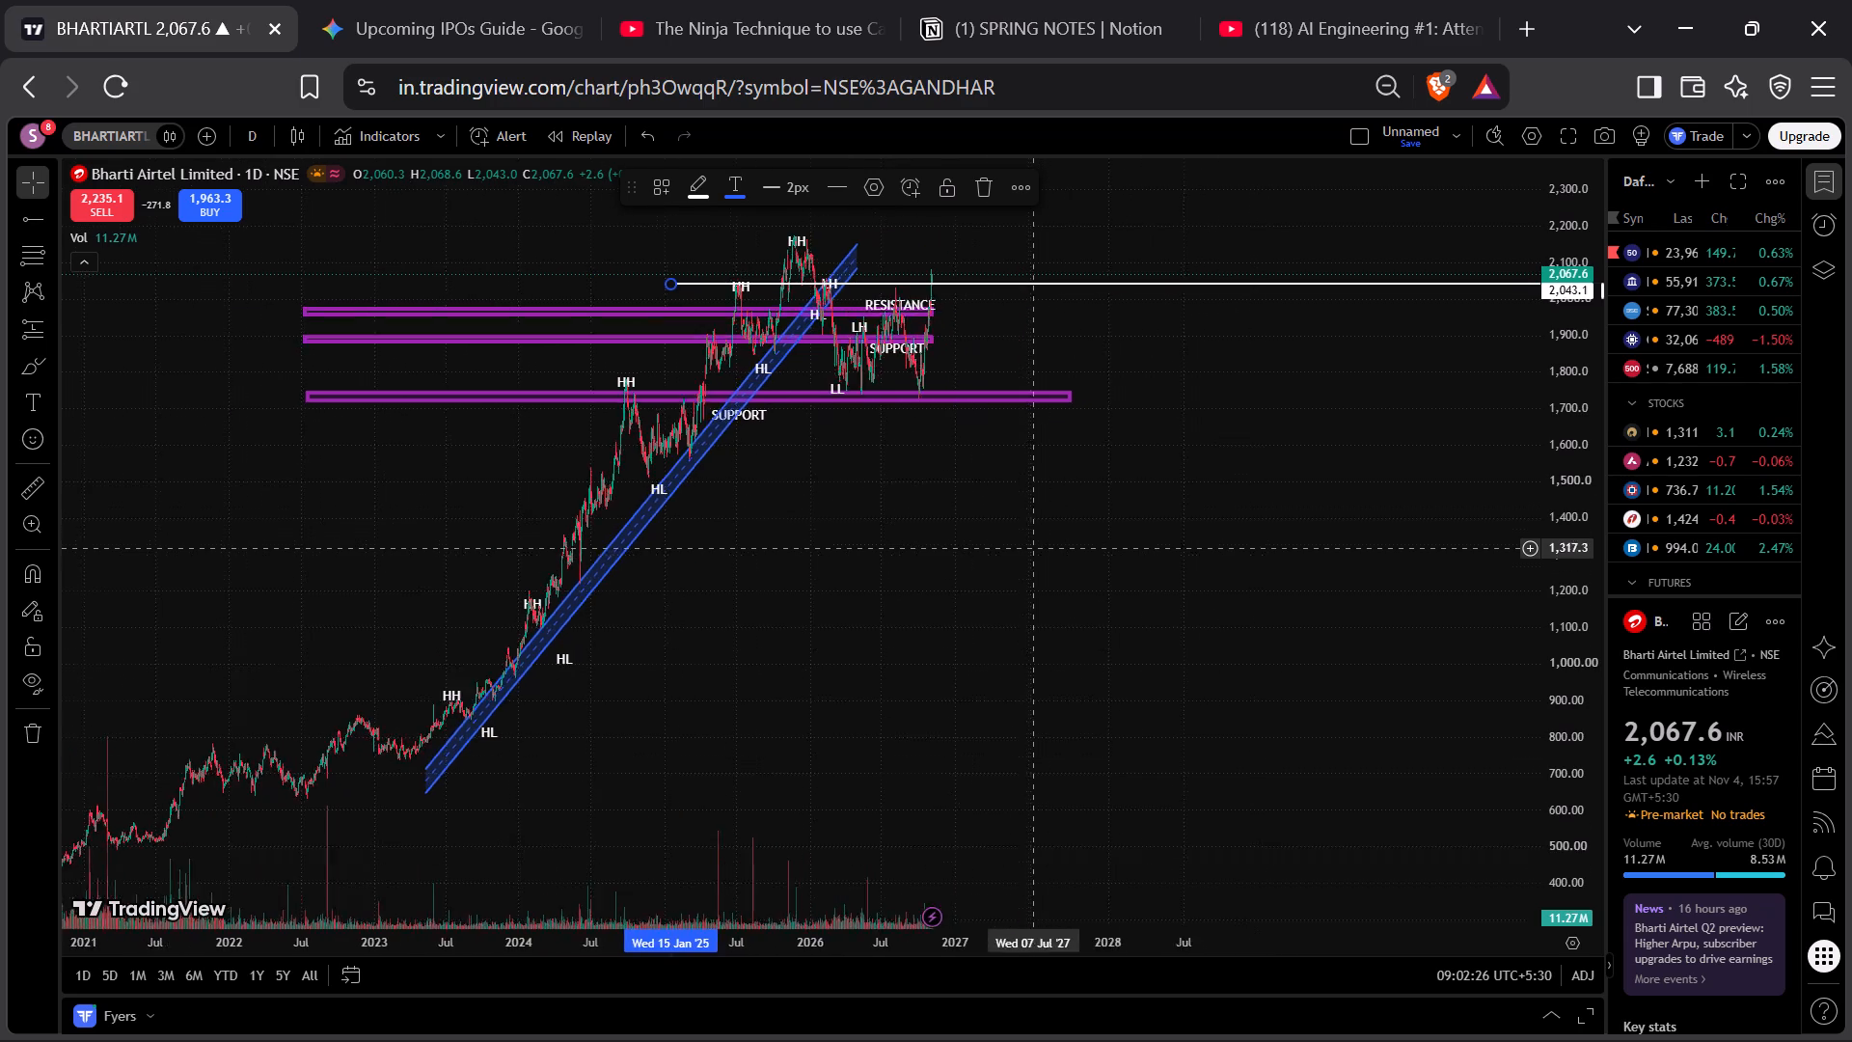
pyautogui.hscroll(-1, 1034, 548)
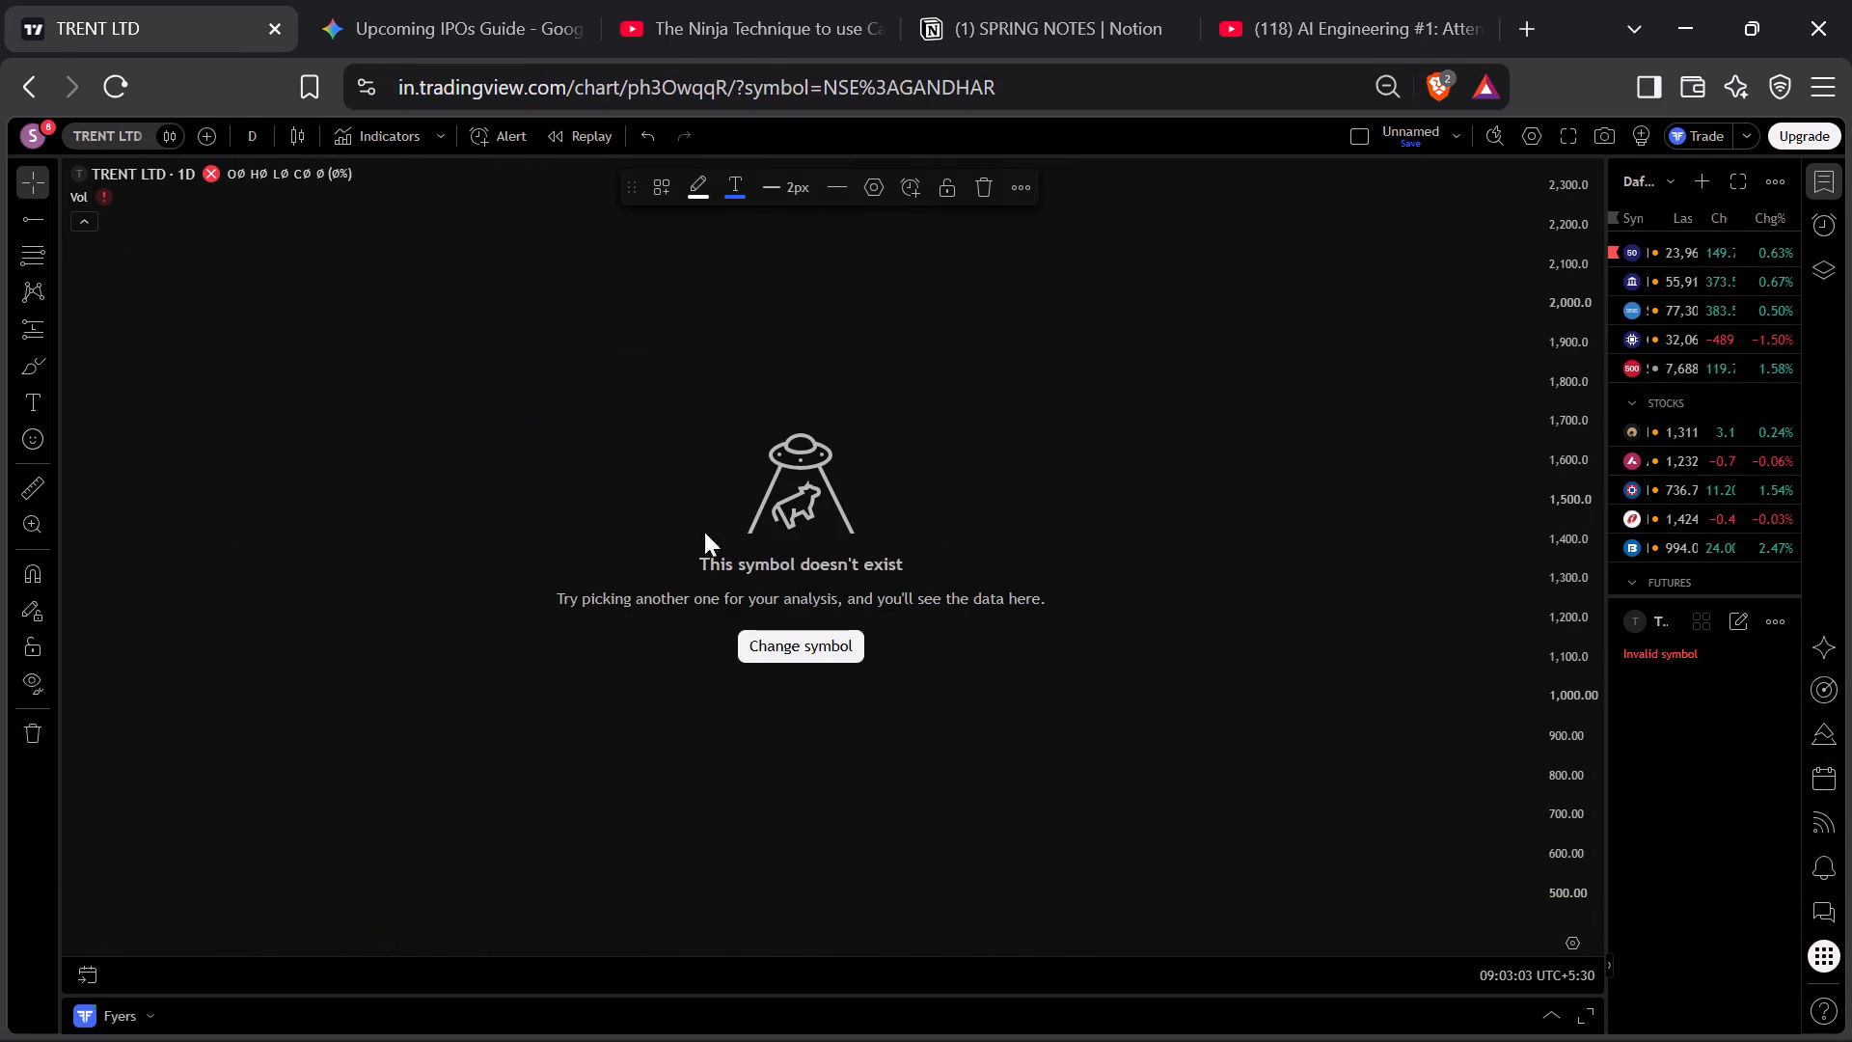
pyautogui.click(86, 131)
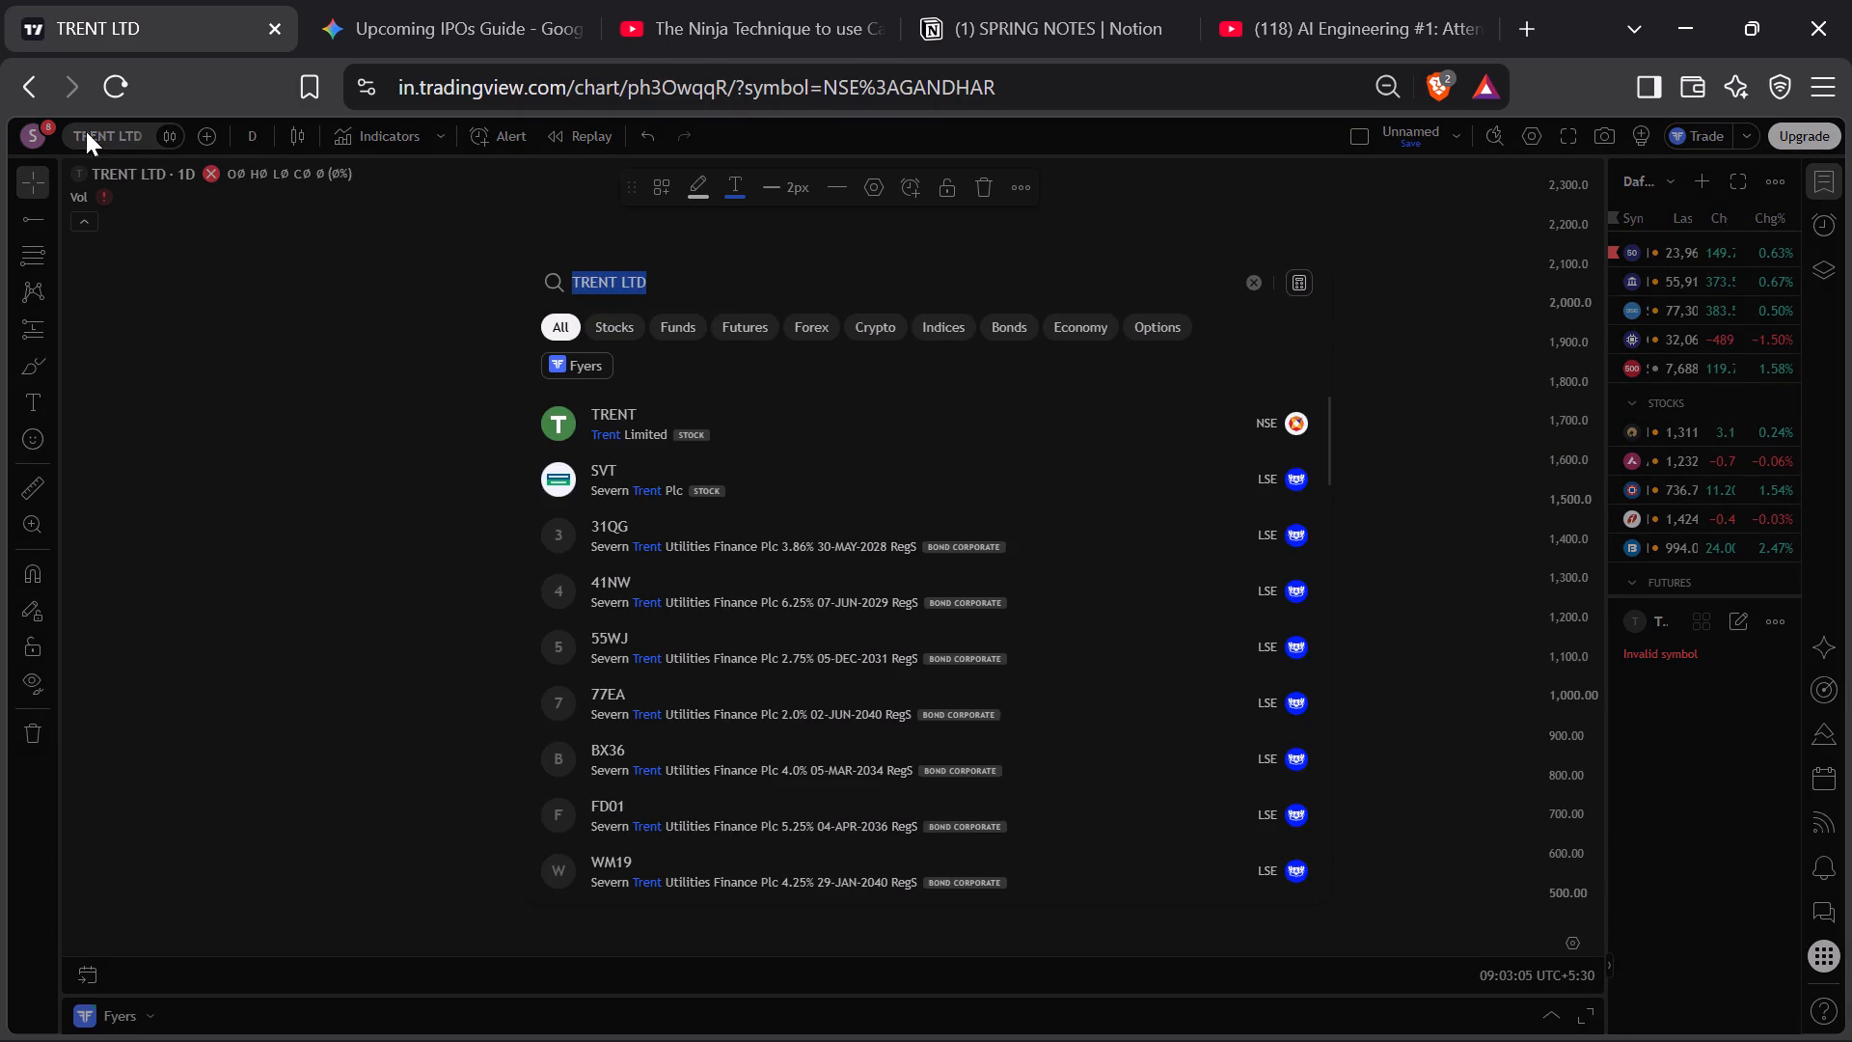
pyautogui.write('TRENT')
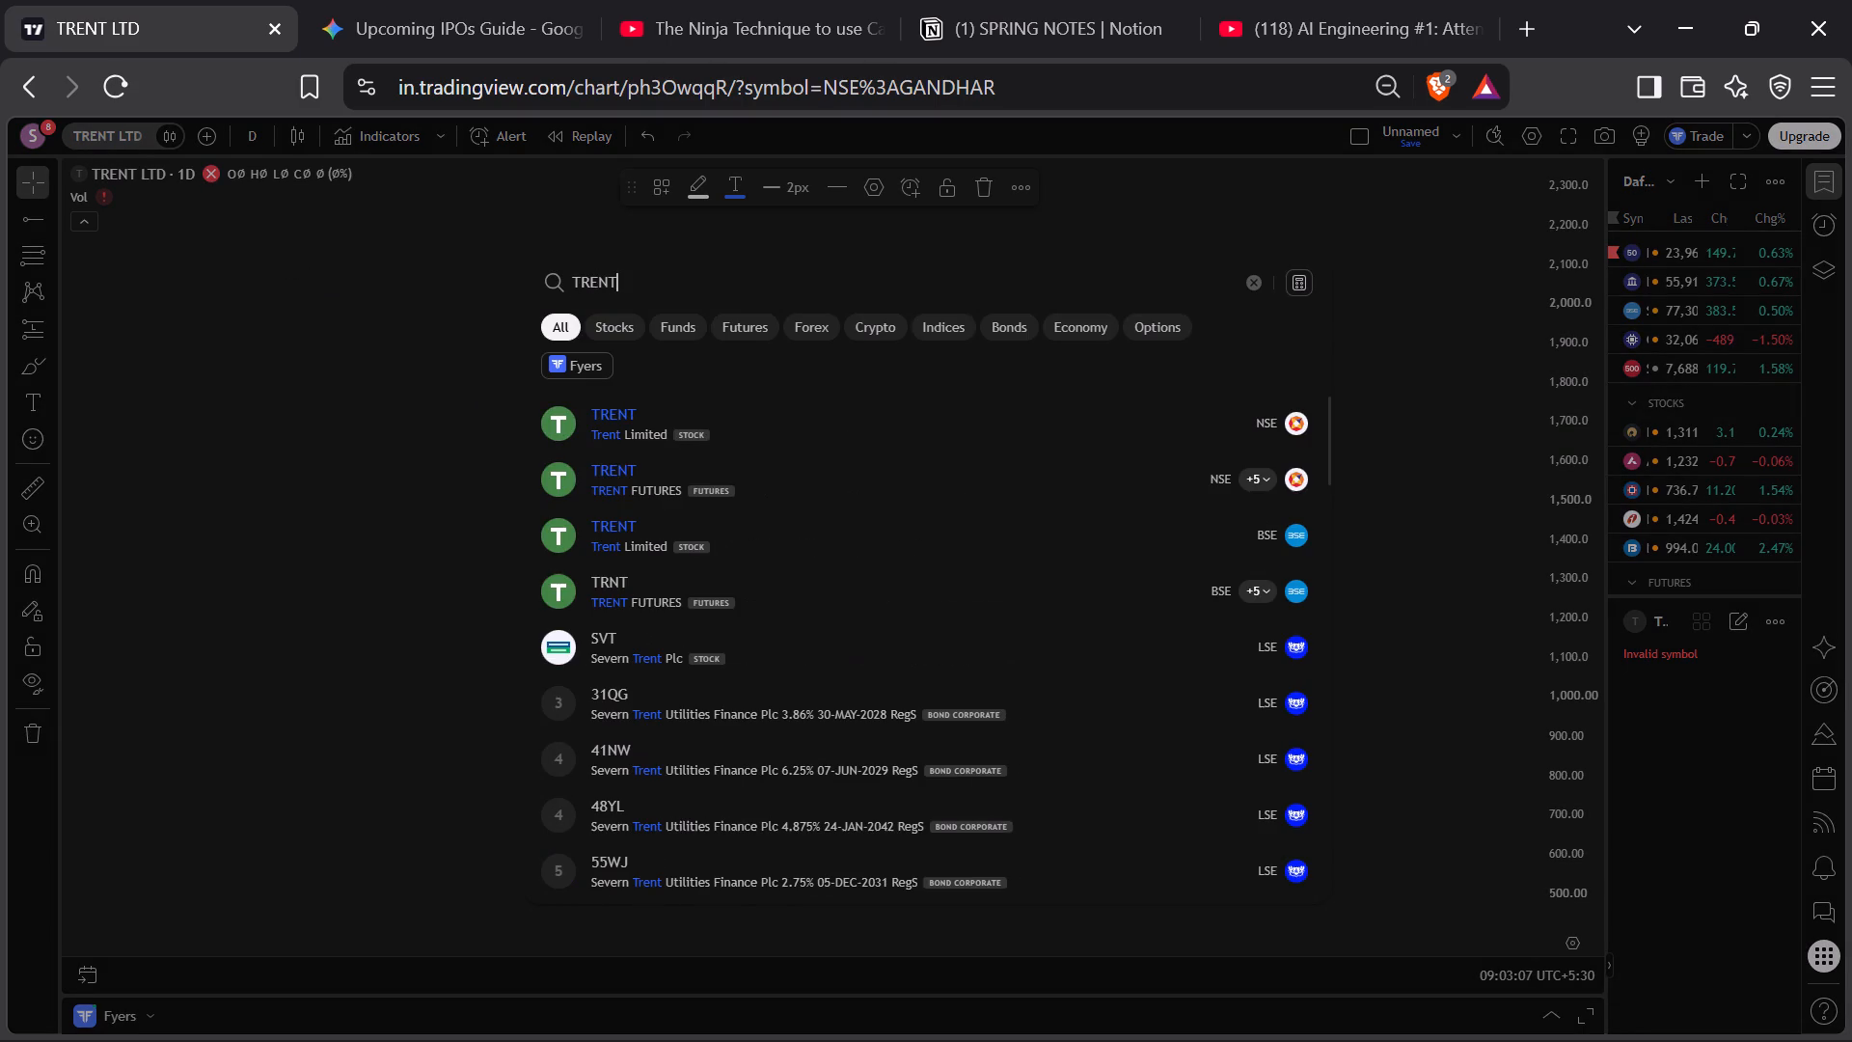
pyautogui.click(613, 428)
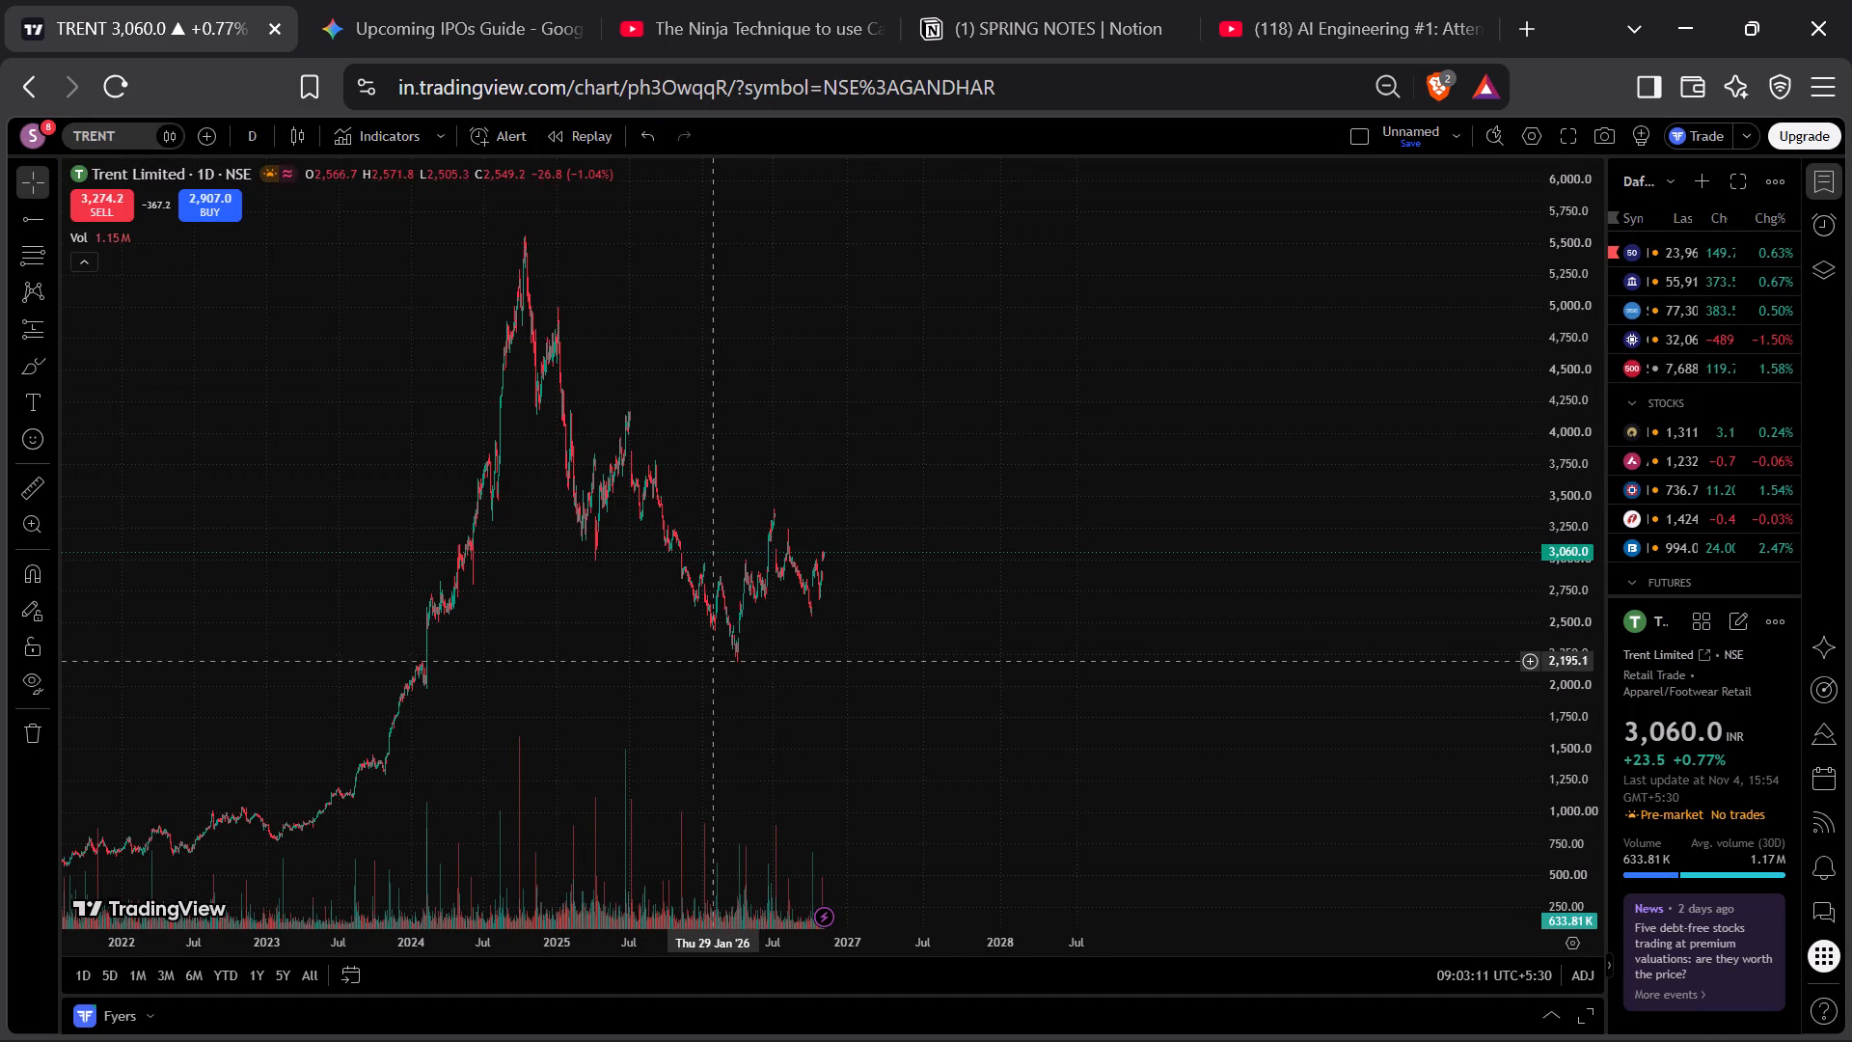
# Draw a horizontal ray on the Trent chart starting at 26 May 2023 and adjust its level to about 4,156.
pyautogui.hscroll(6, 710, 668)
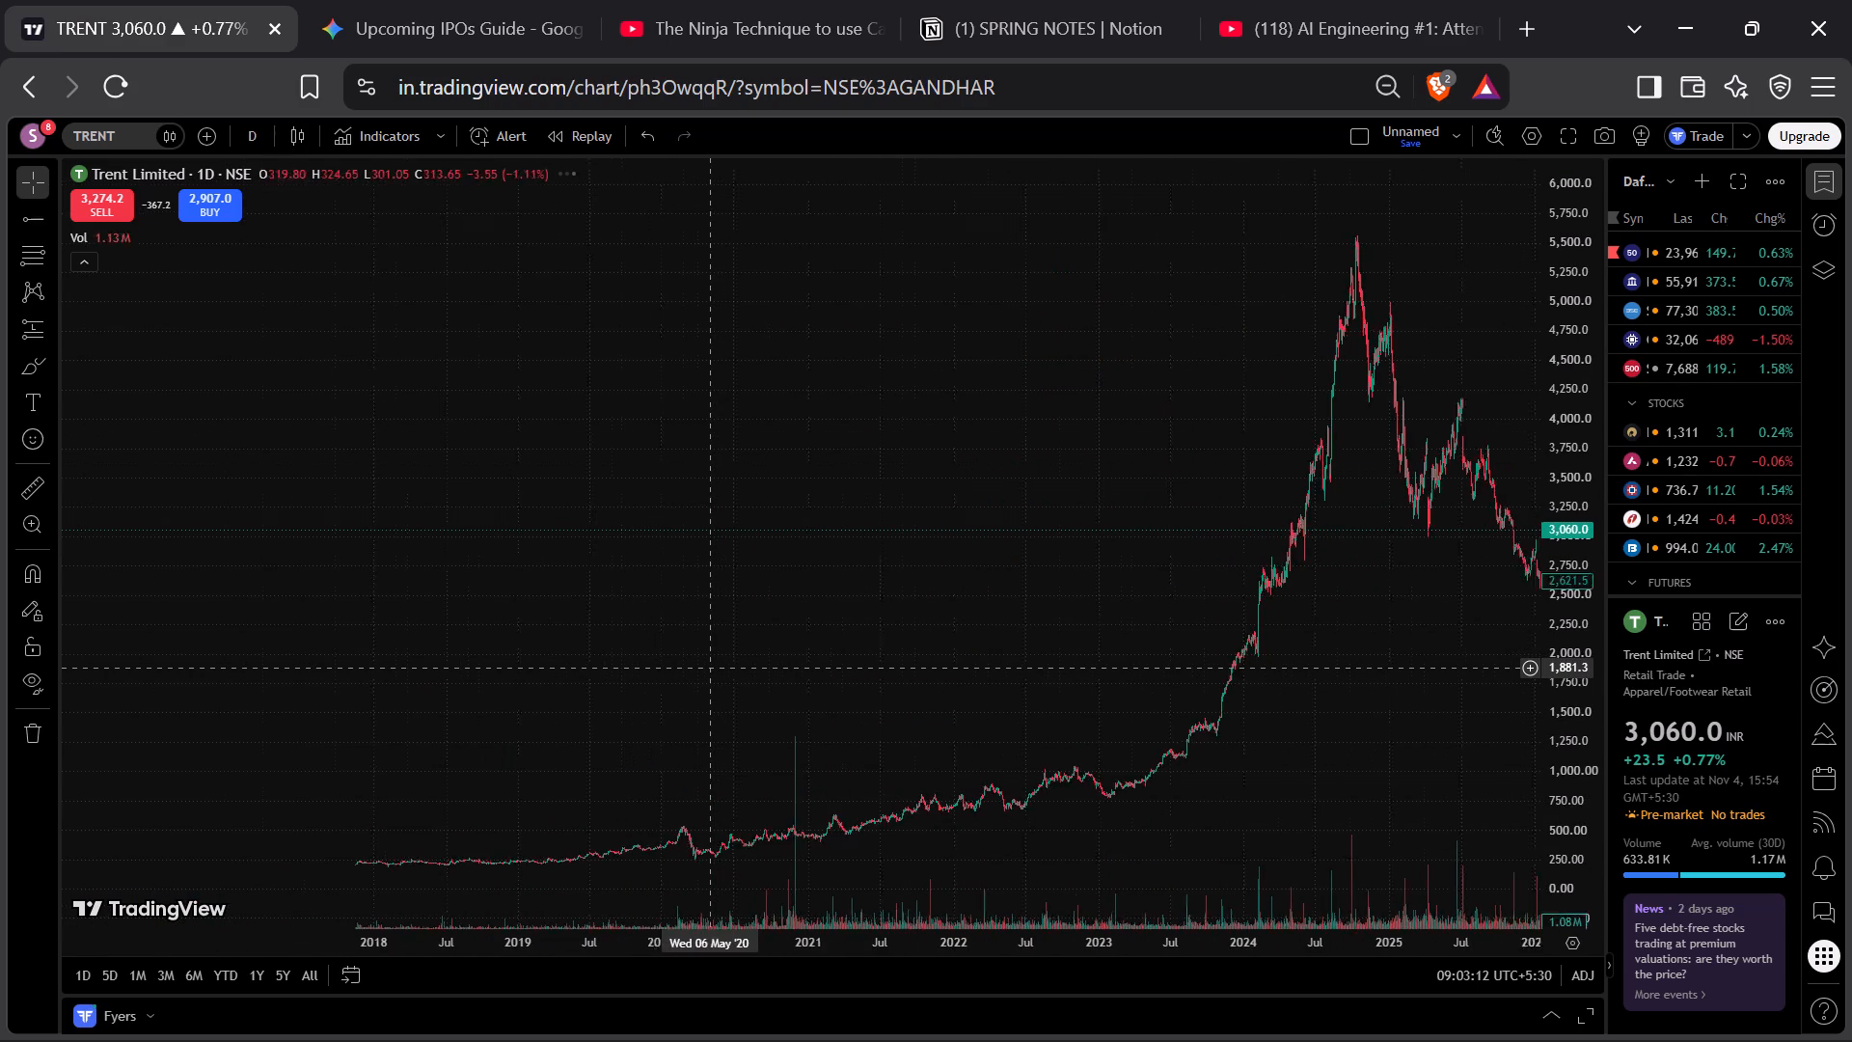
pyautogui.hscroll(1, 710, 668)
pyautogui.hscroll(-7, 710, 668)
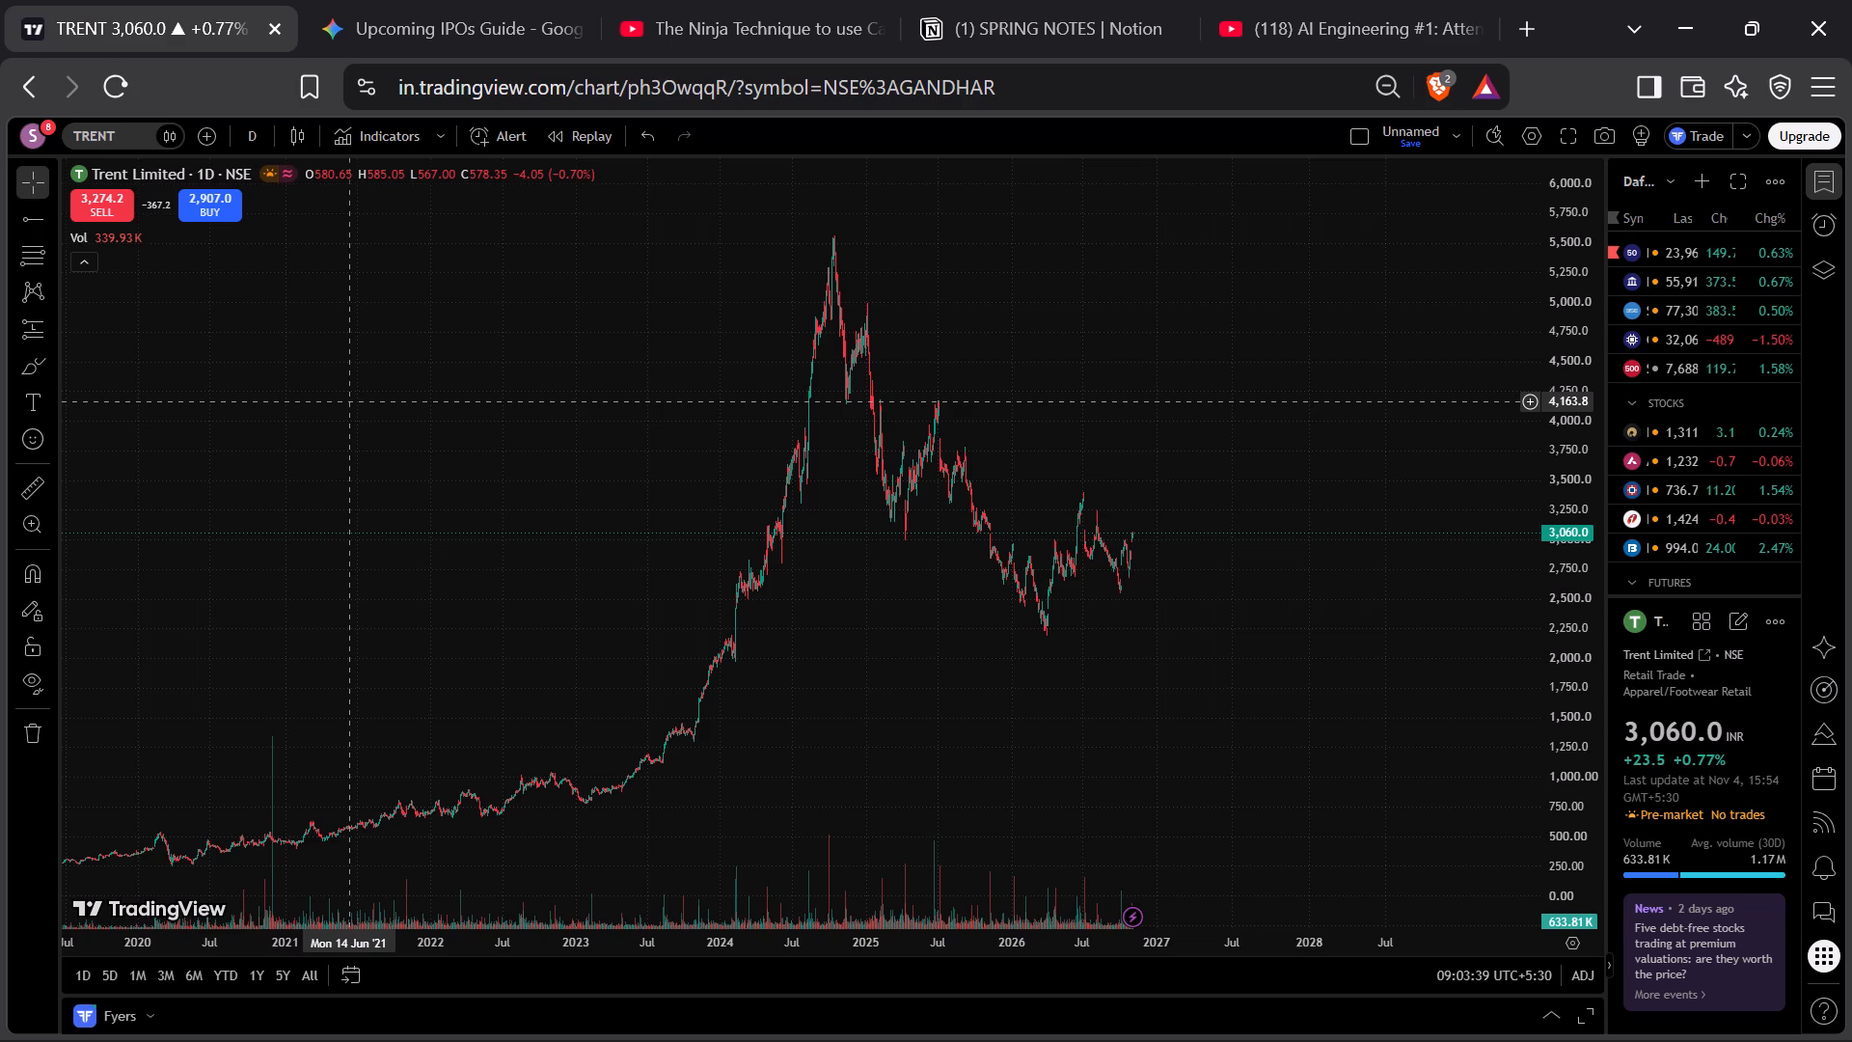
pyautogui.click(30, 222)
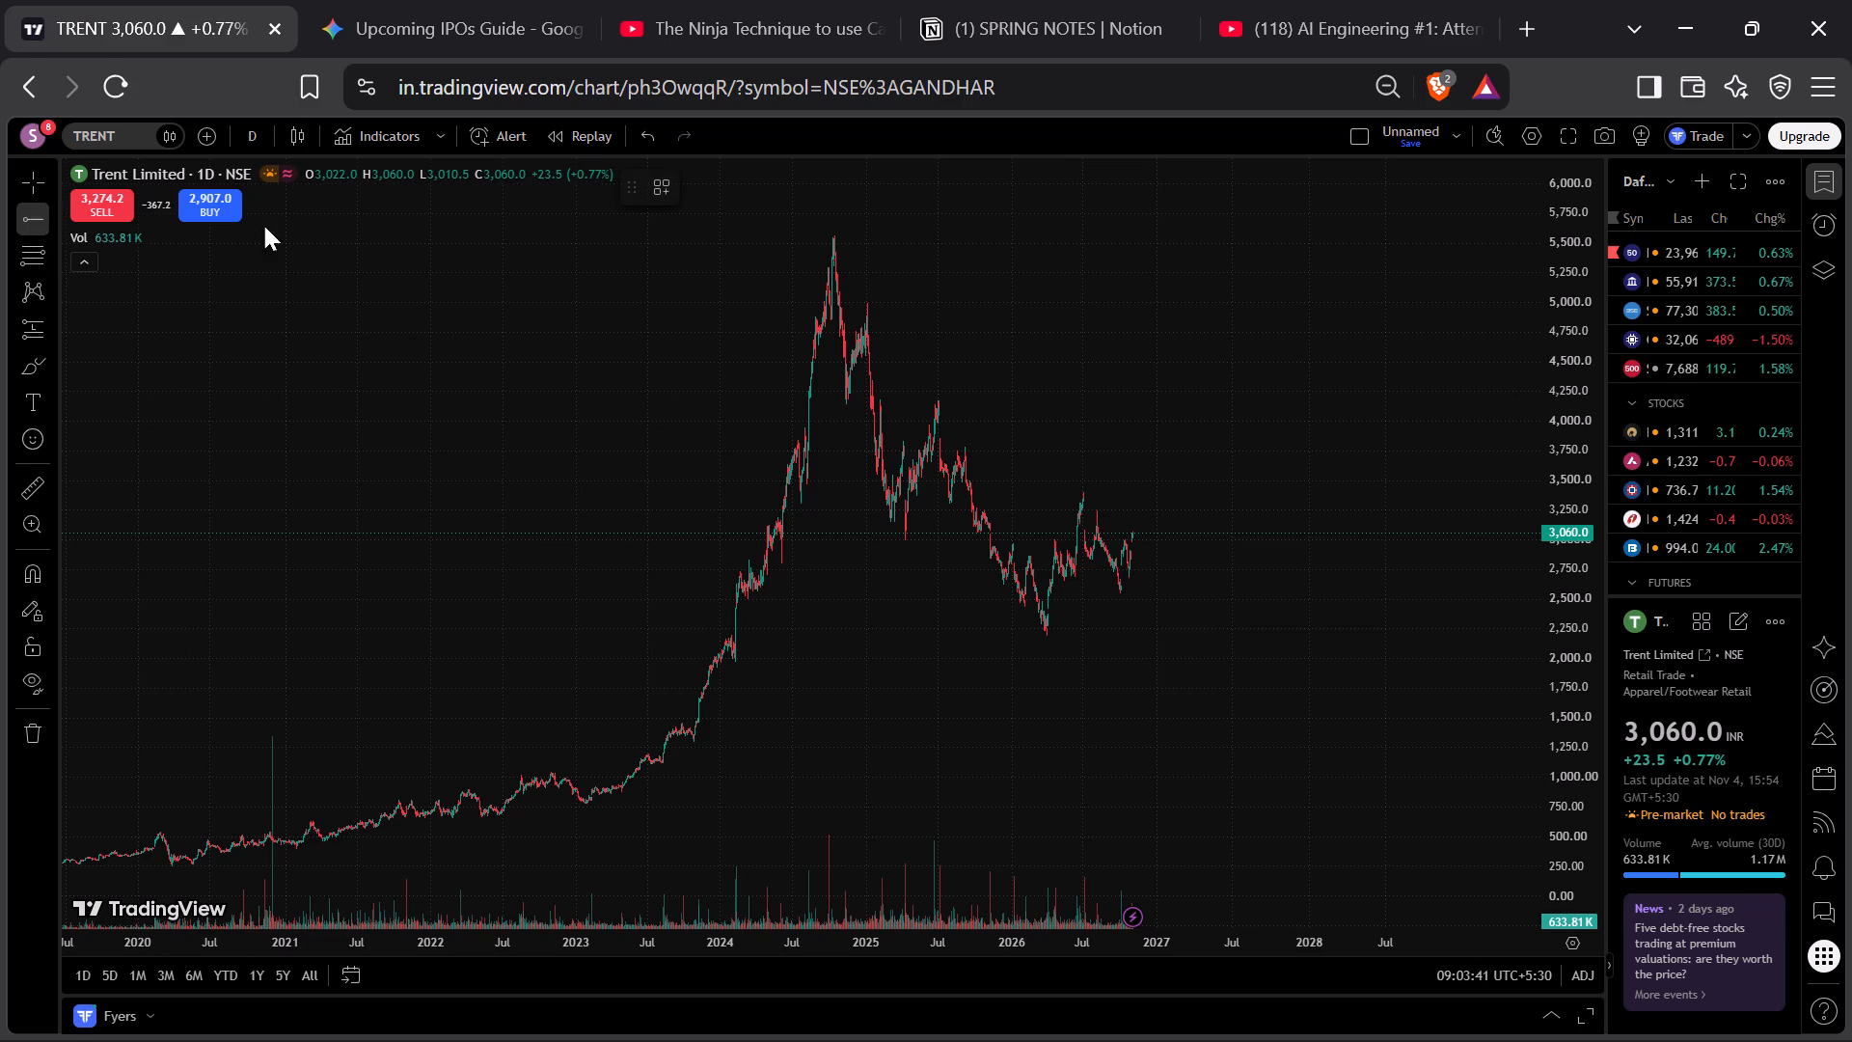
pyautogui.click(633, 400)
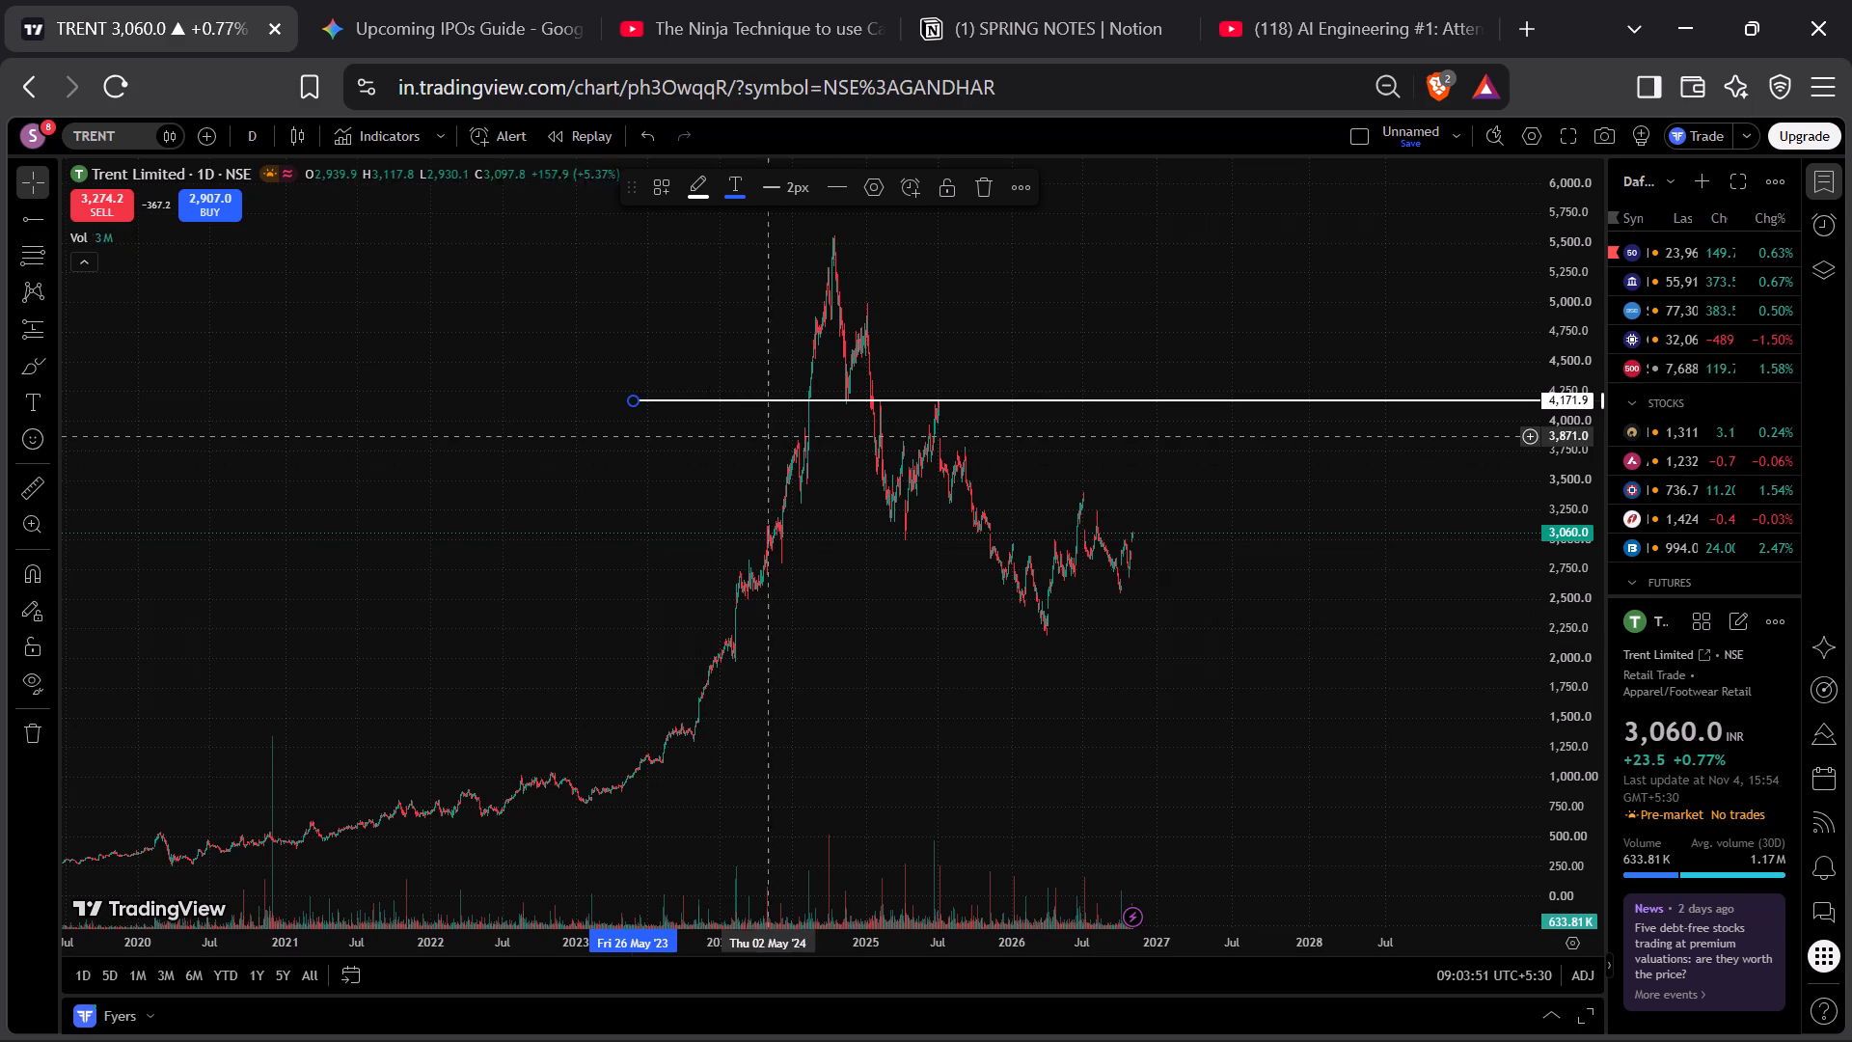
pyautogui.click(761, 398)
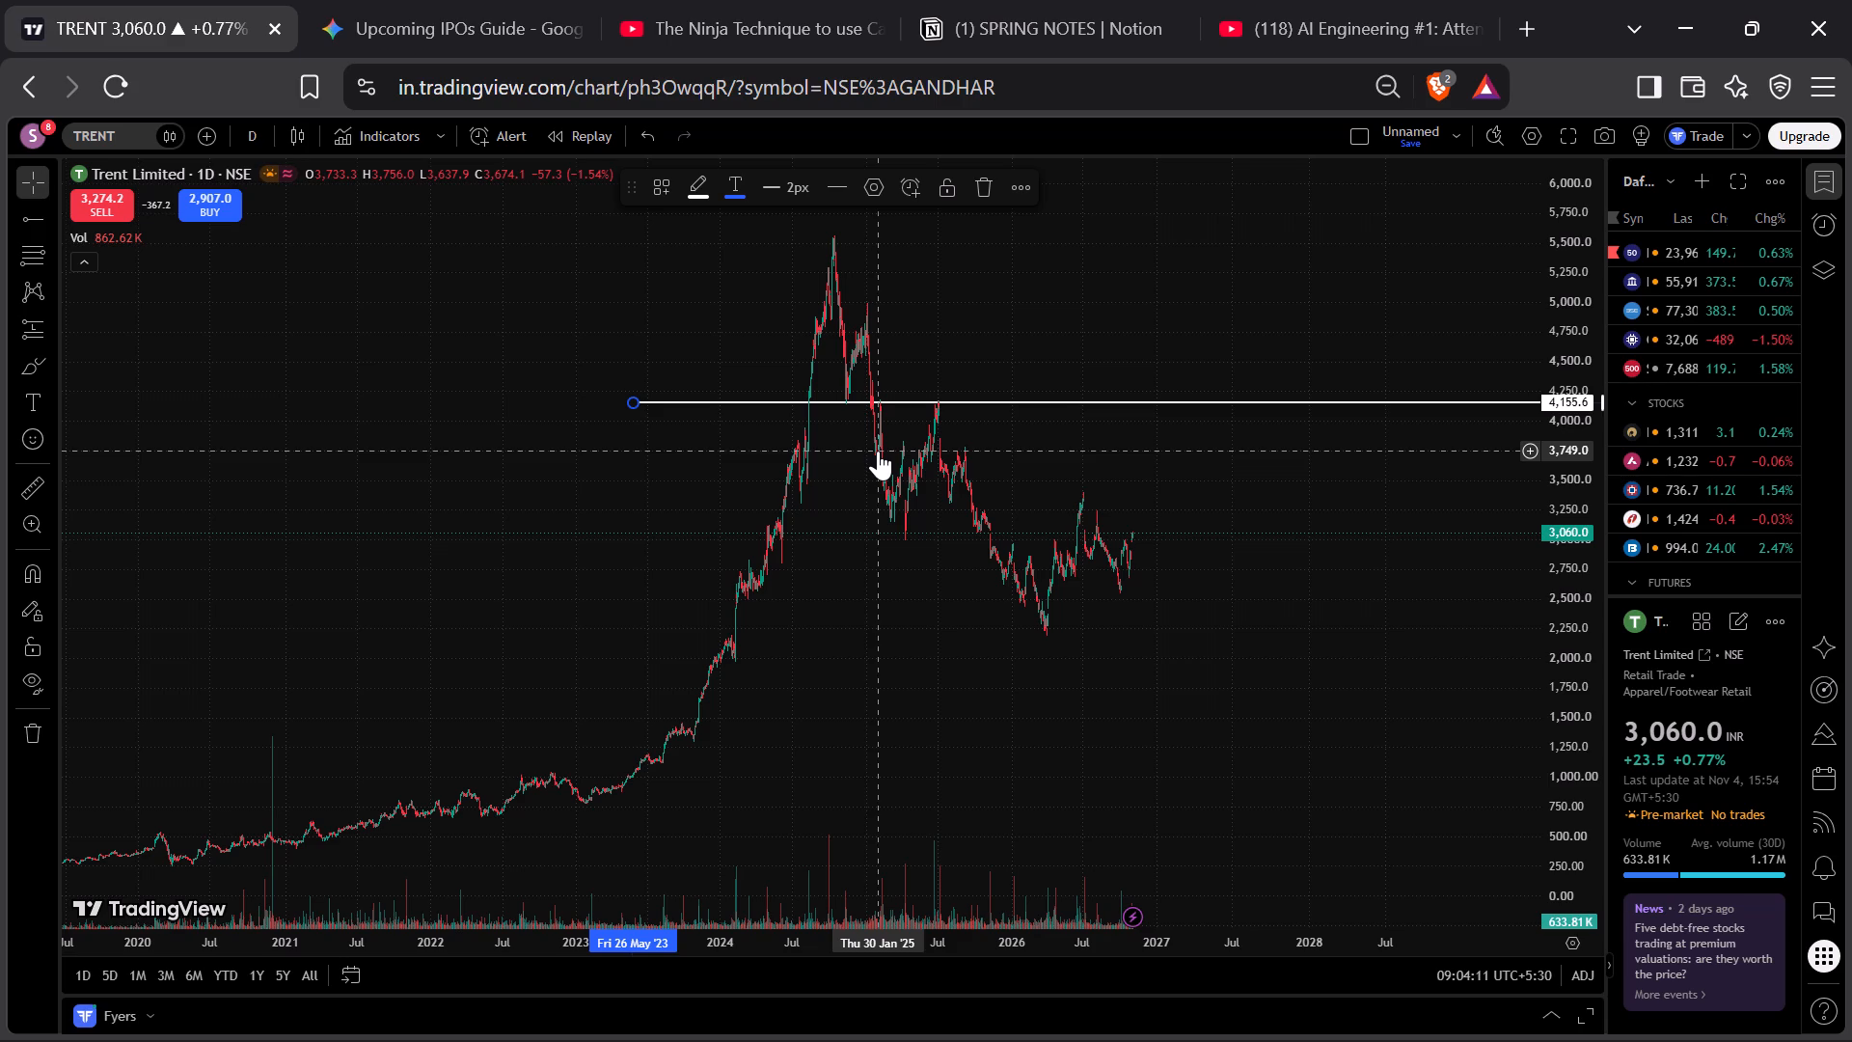
# Draw three more horizontal rays on the Trent chart at about 3,798, 3,350 and 3,033, starting between March and July 2023.
pyautogui.click(27, 224)
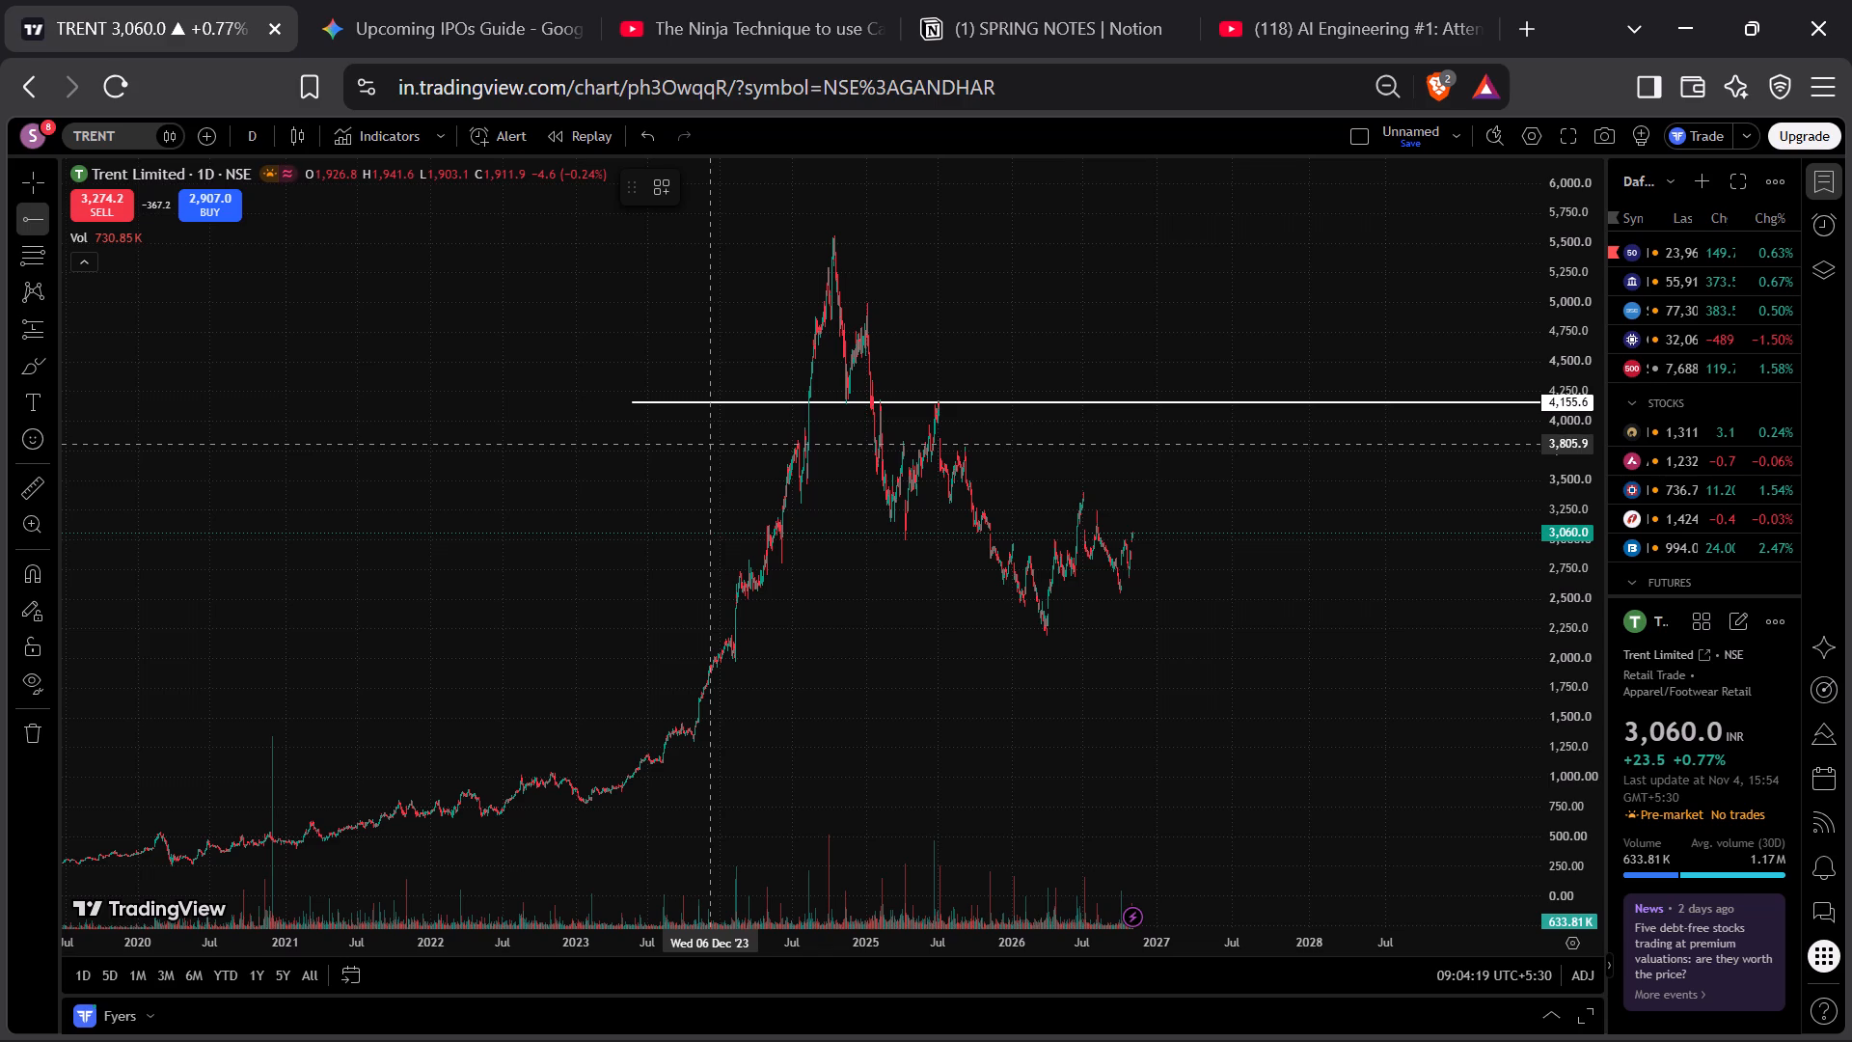
pyautogui.click(659, 445)
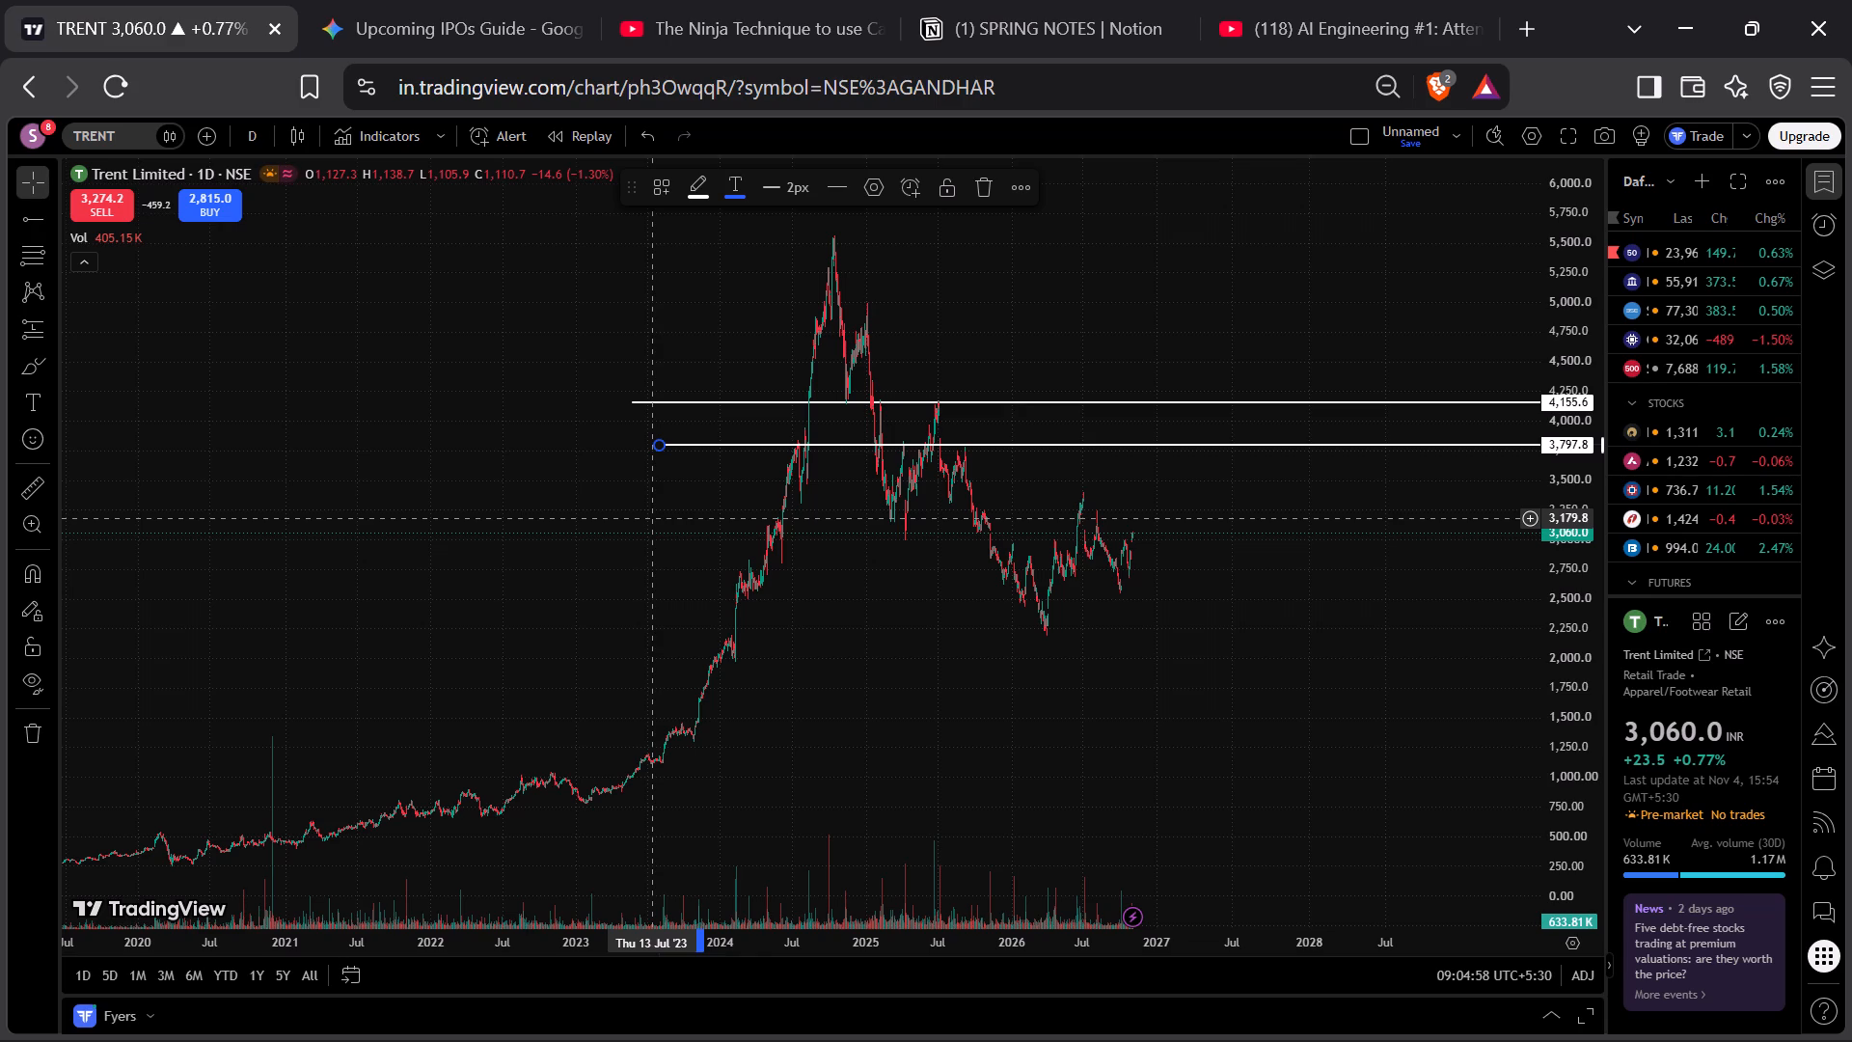
pyautogui.click(651, 519)
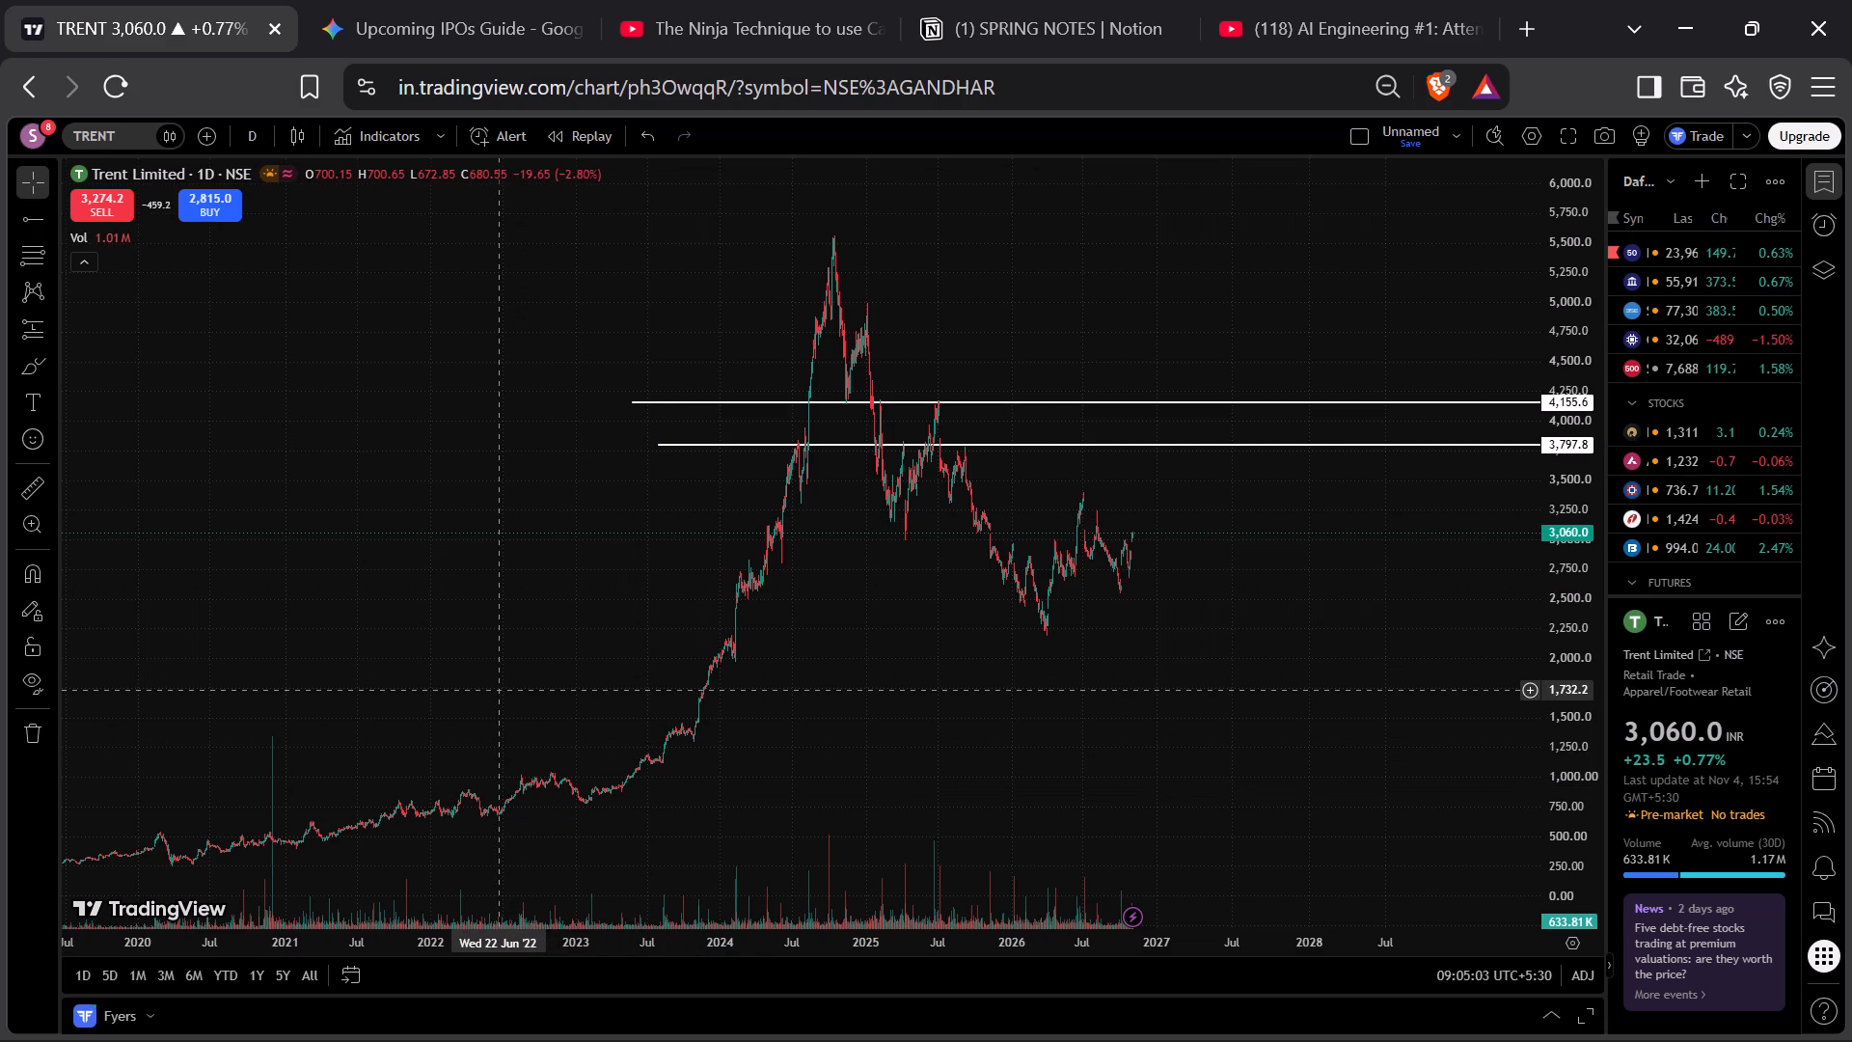
pyautogui.click(31, 220)
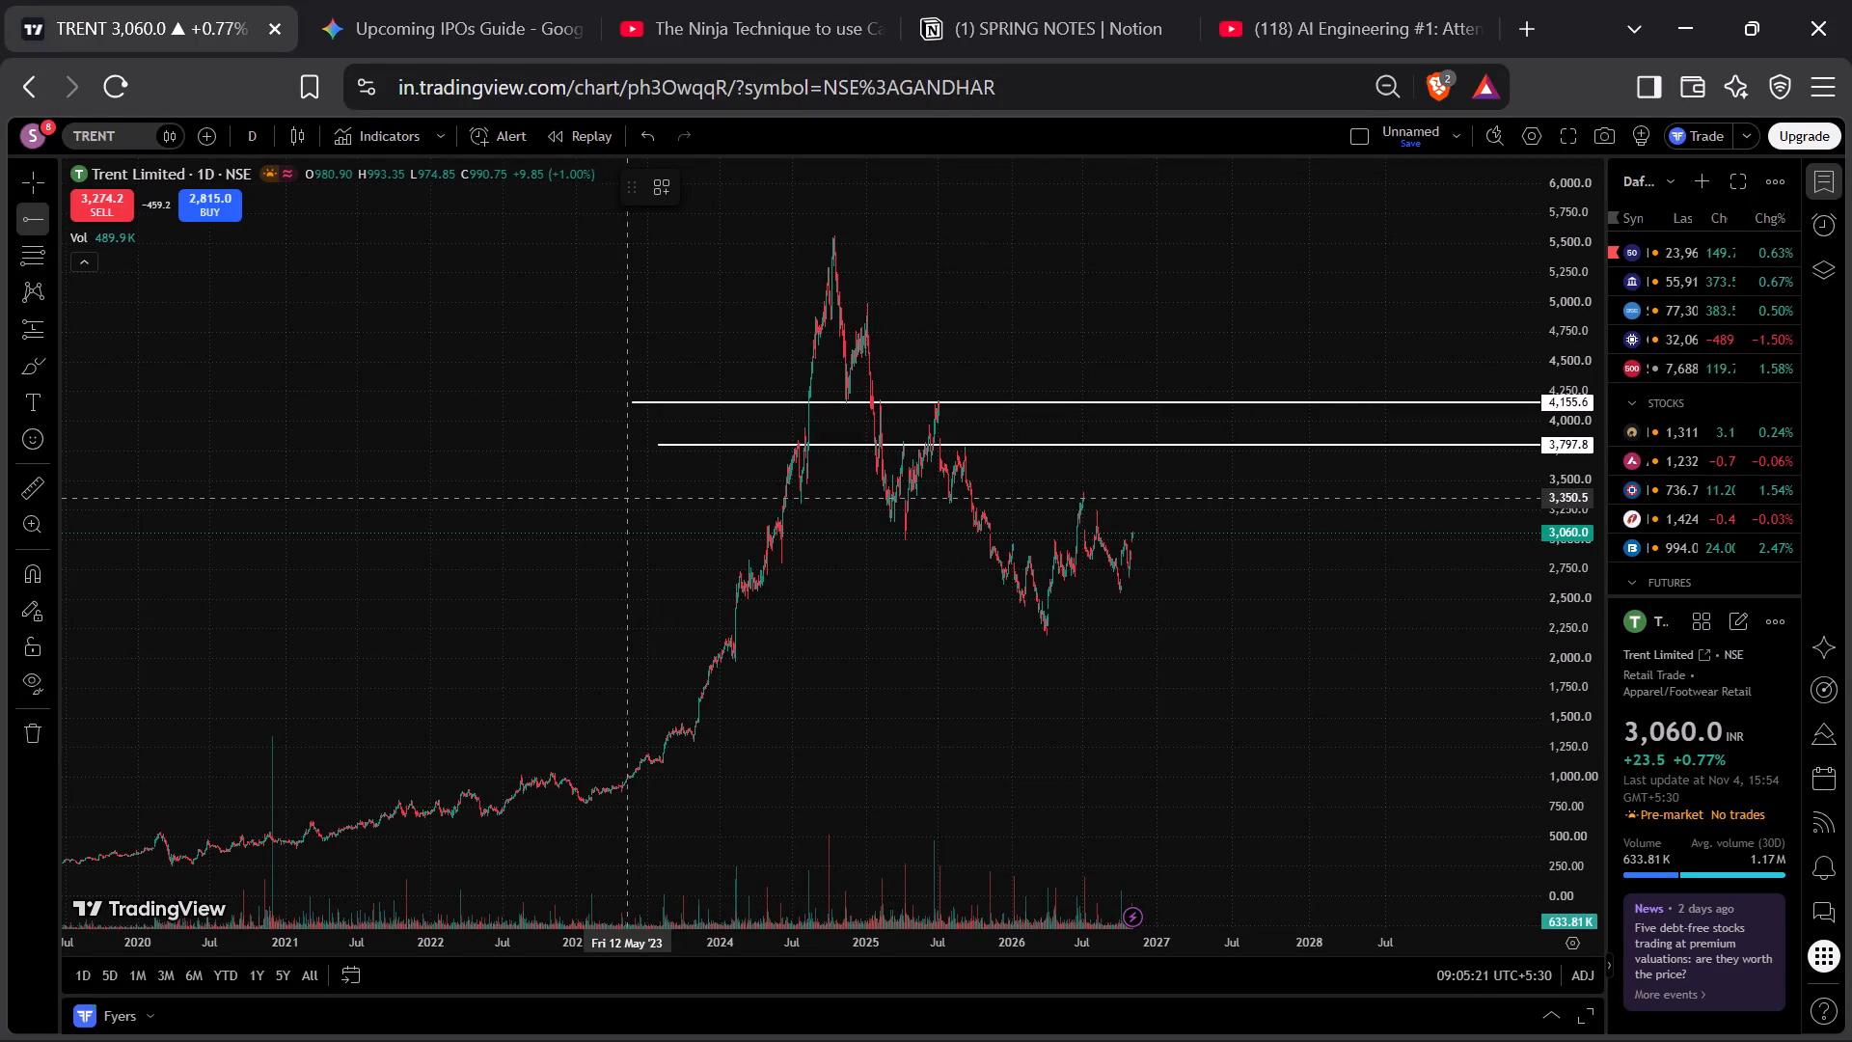
pyautogui.click(627, 498)
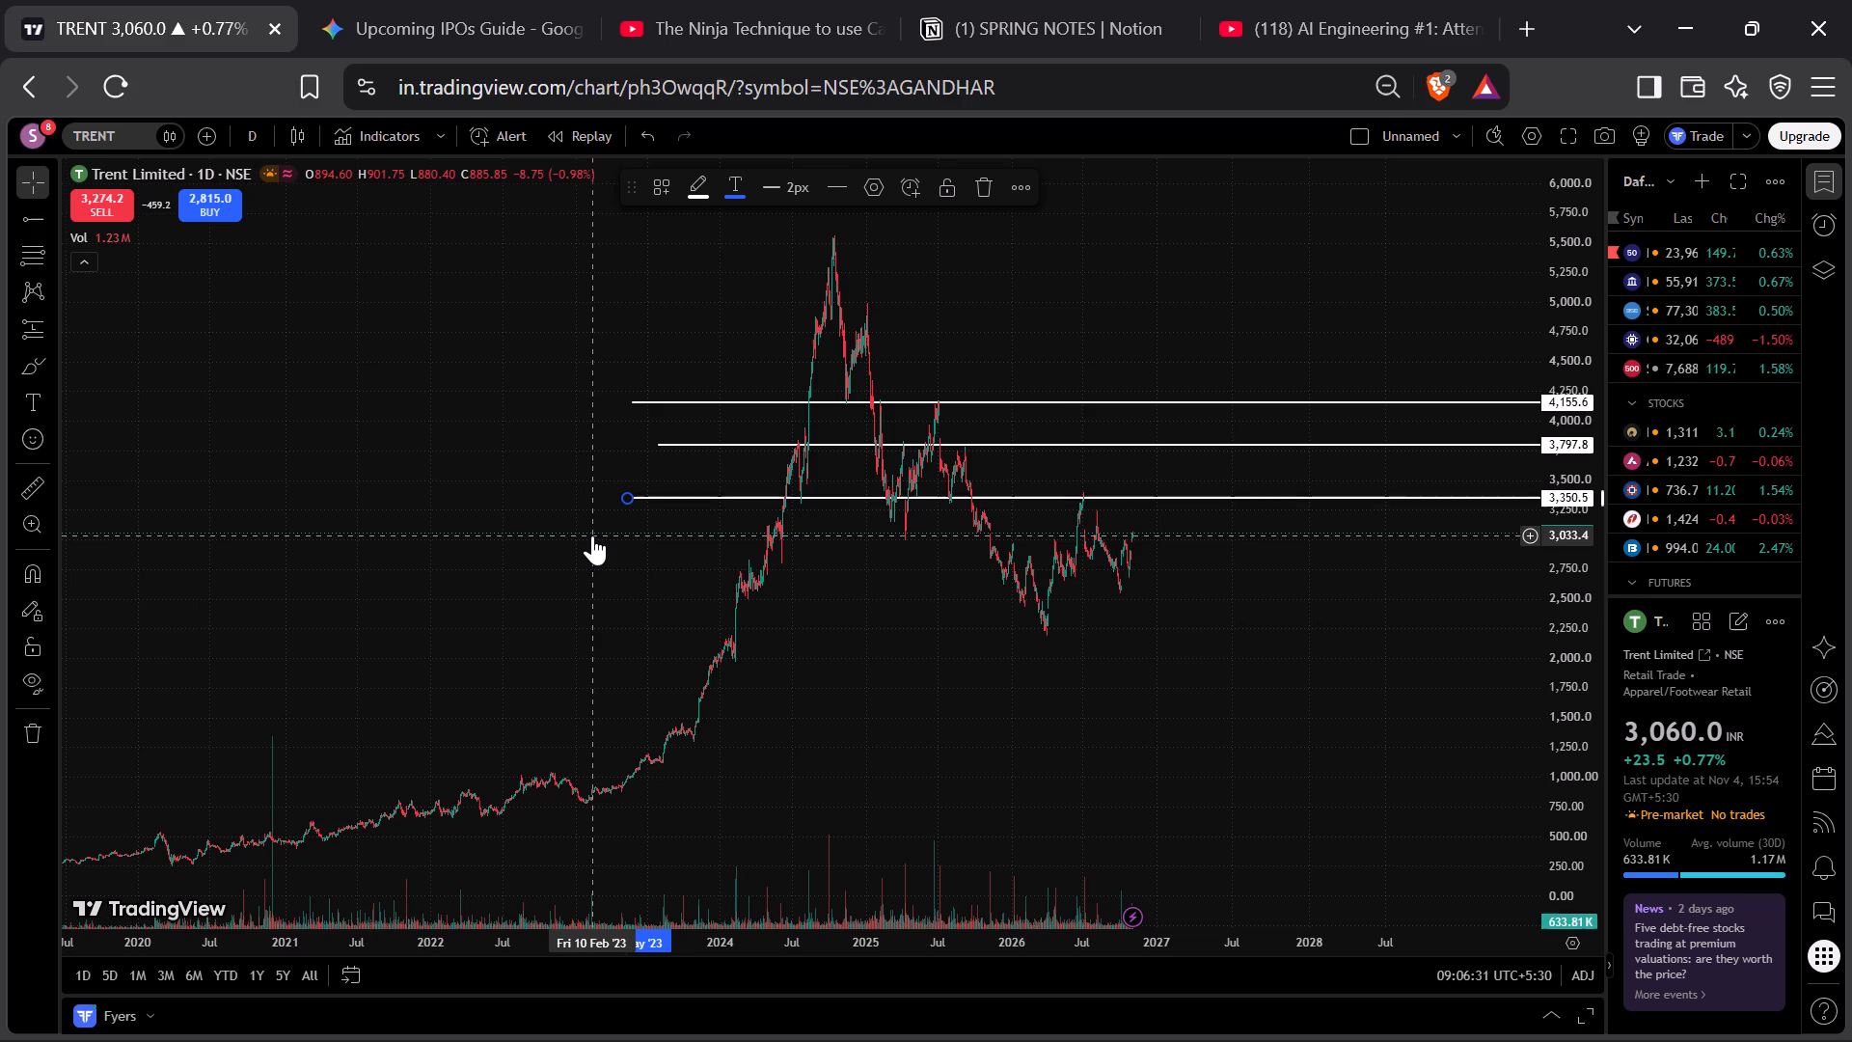
pyautogui.click(34, 224)
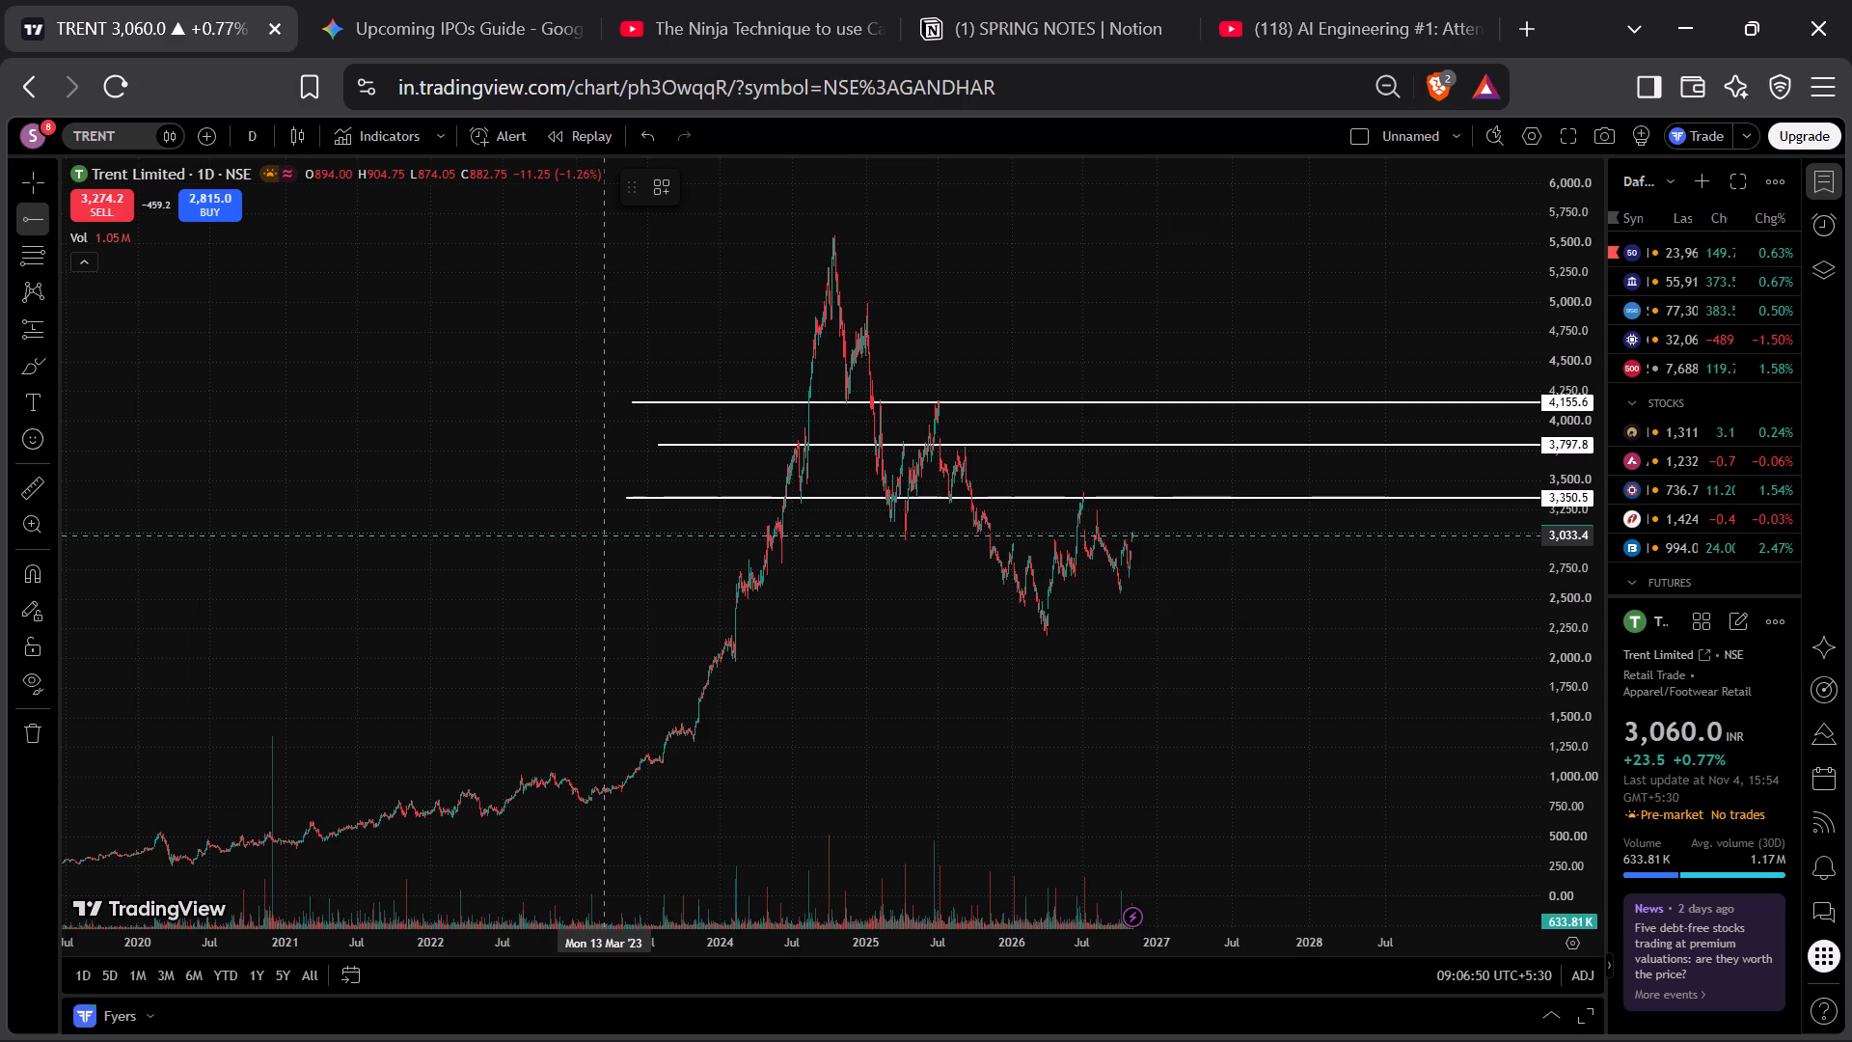
pyautogui.click(604, 535)
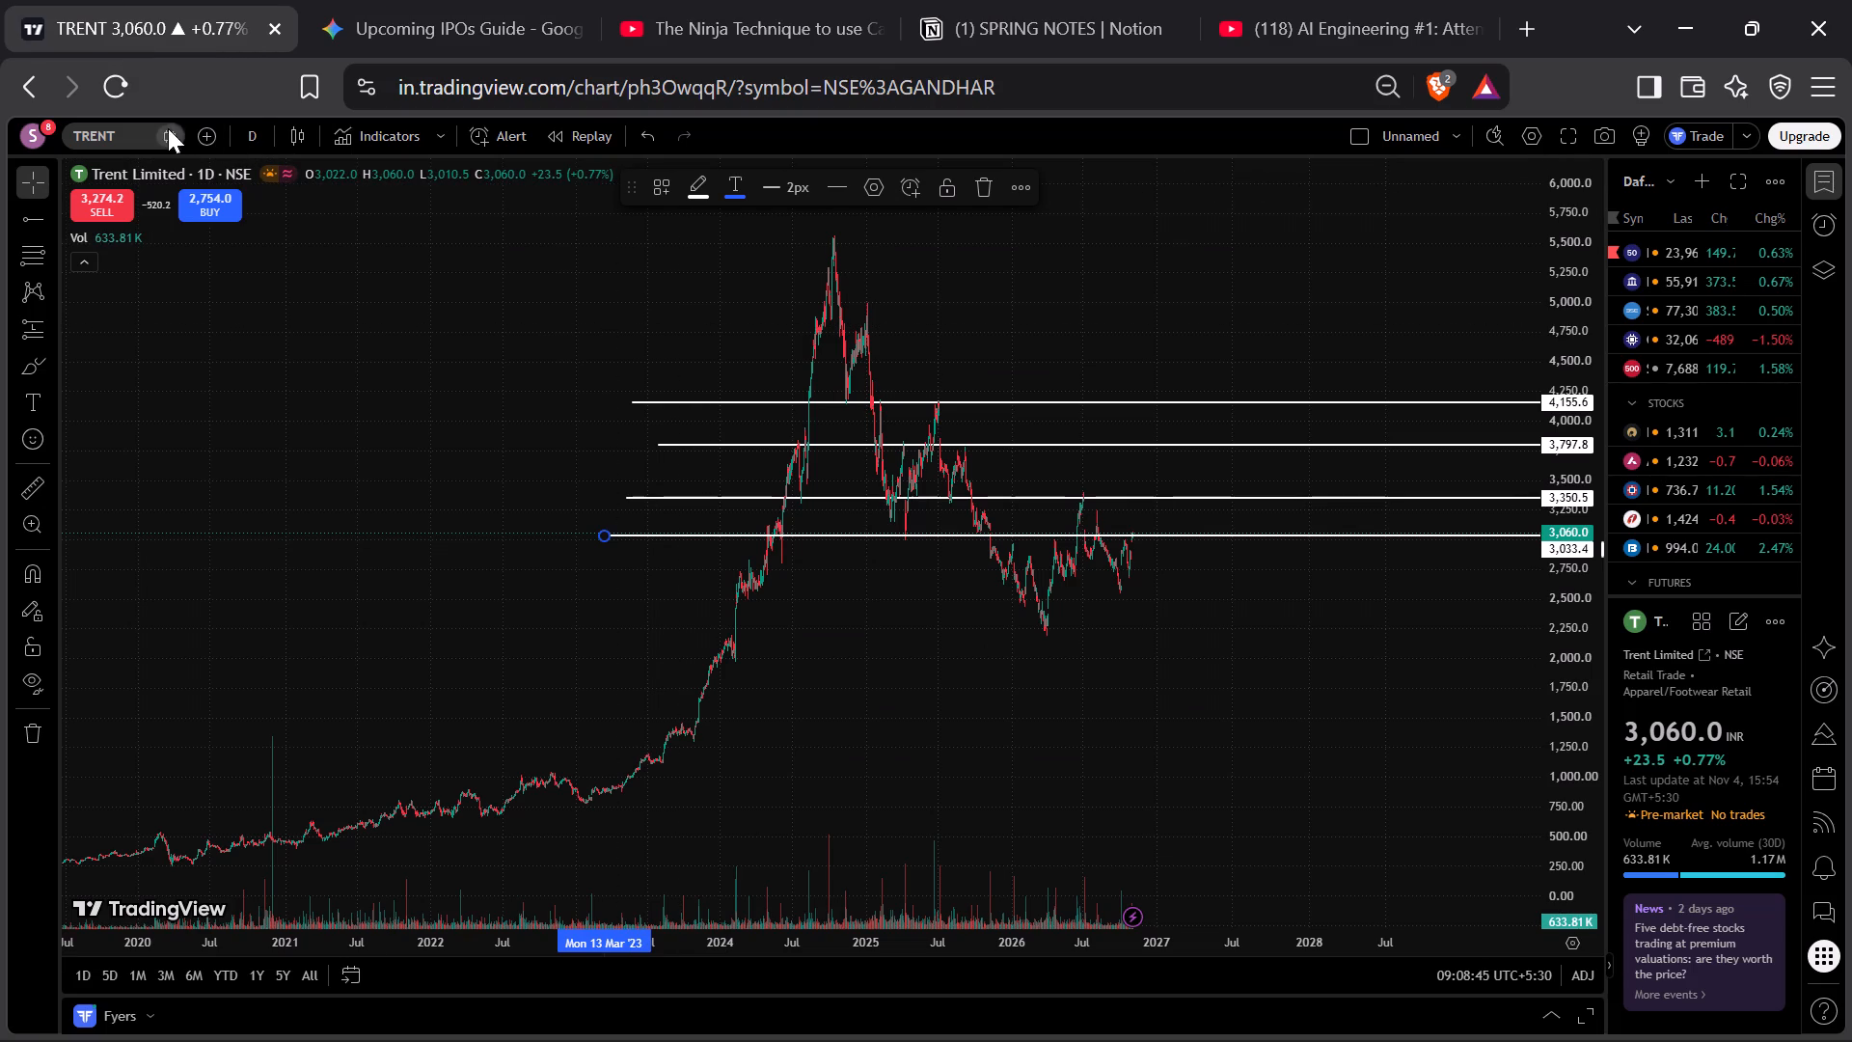
pyautogui.click(133, 144)
pyautogui.write('CDSL')
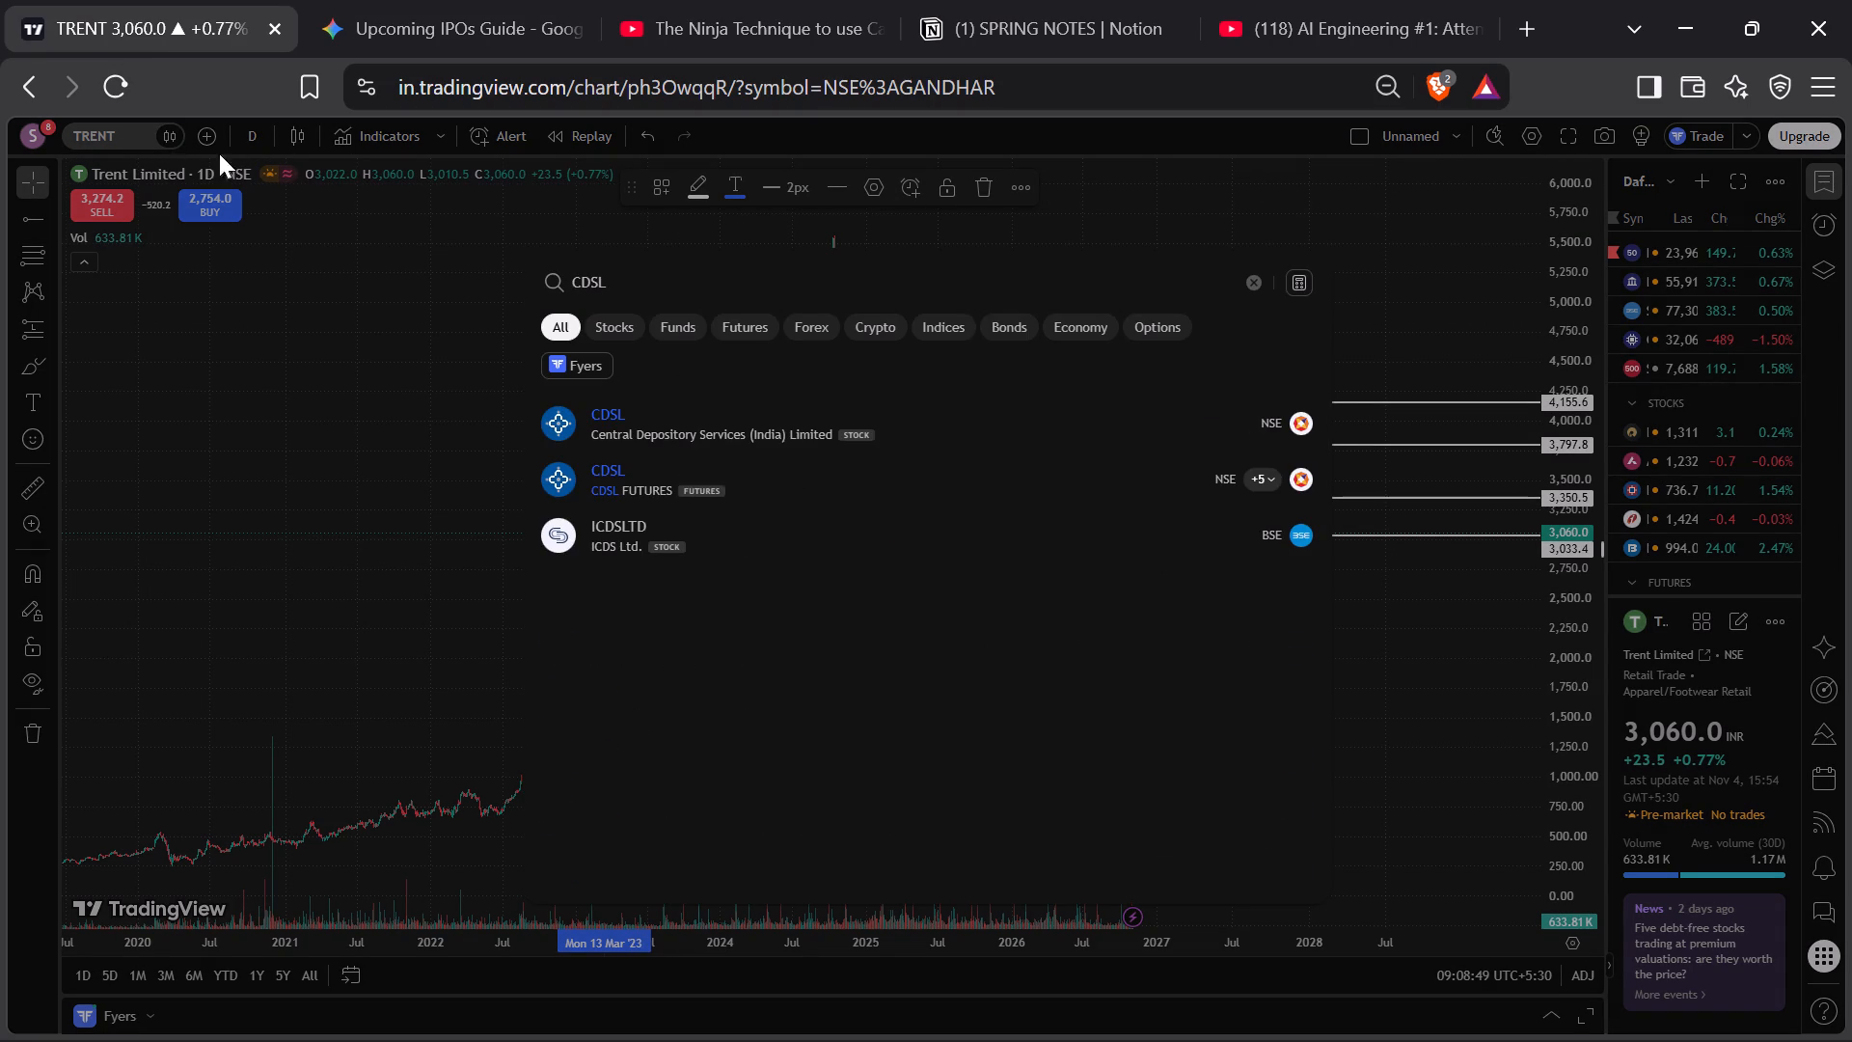
pyautogui.click(625, 408)
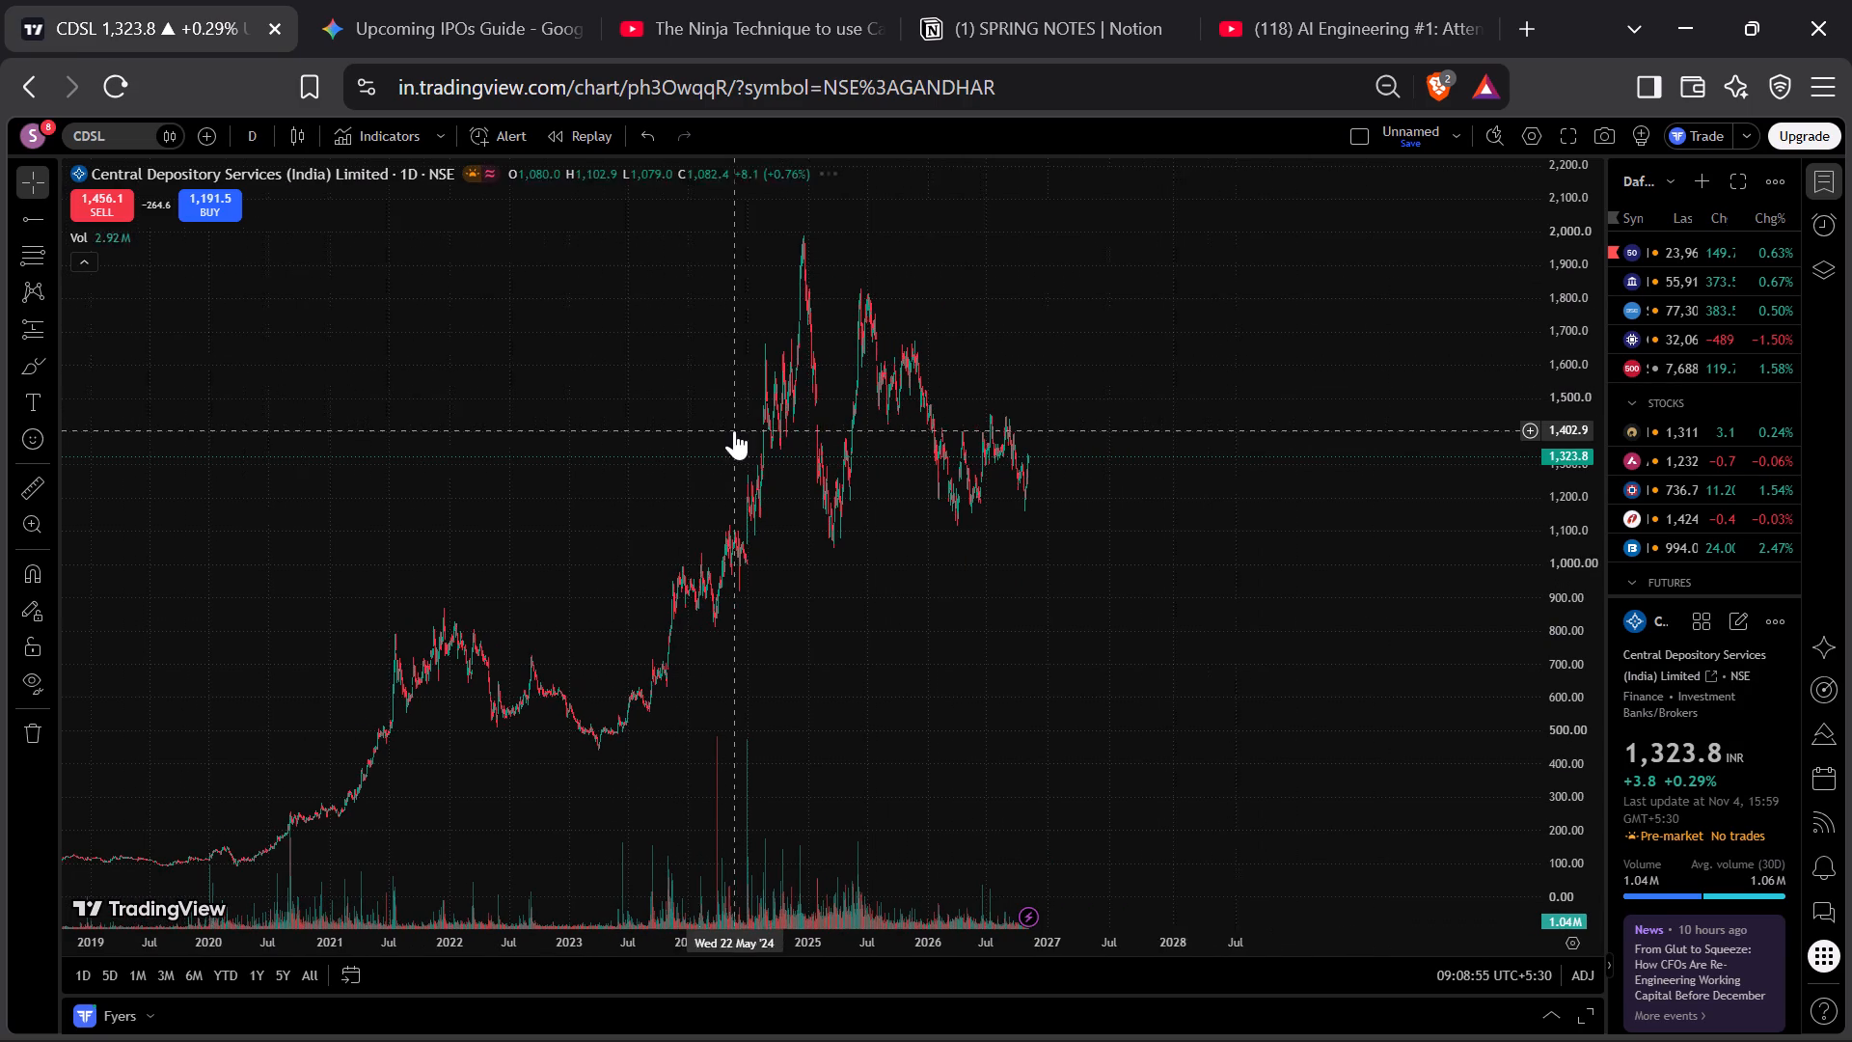
# Examine the CDSL price history on the daily chart from its 2017 start up to the latest candles.
pyautogui.hscroll(2, 734, 430)
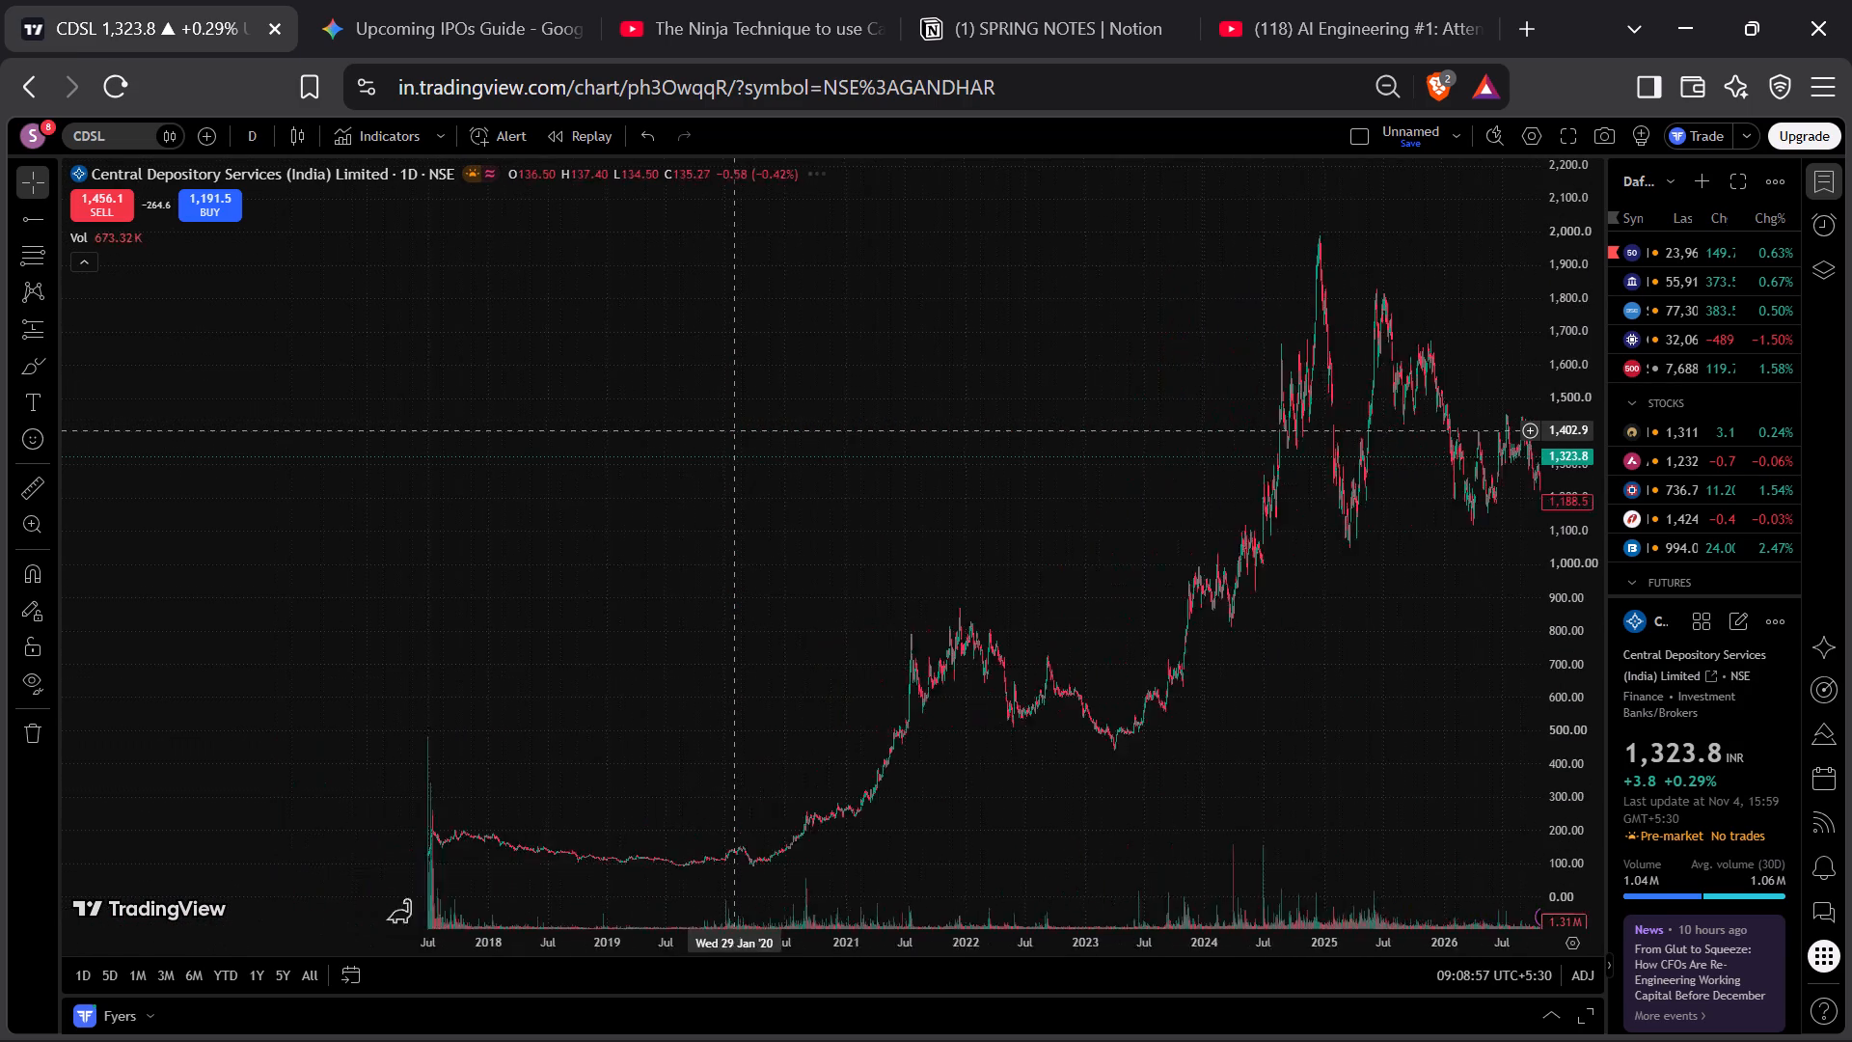
pyautogui.hscroll(2, 734, 430)
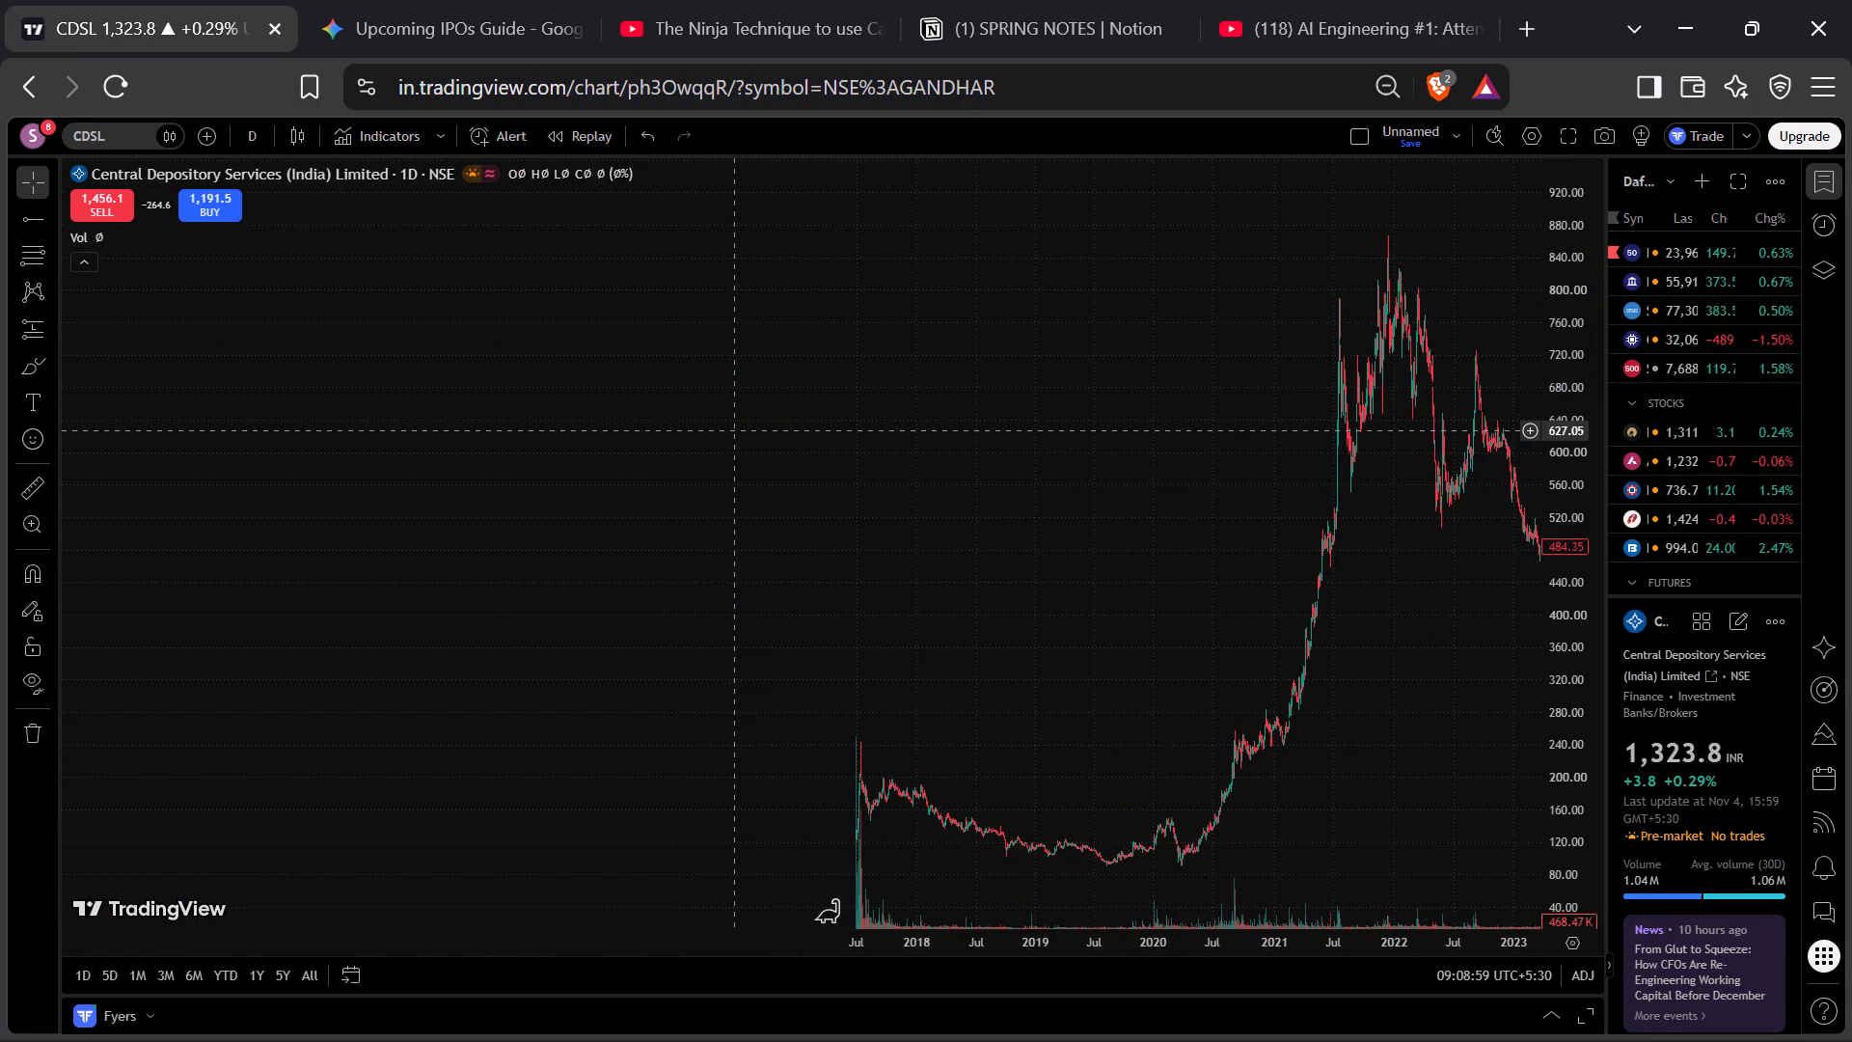
pyautogui.hscroll(-4, 734, 430)
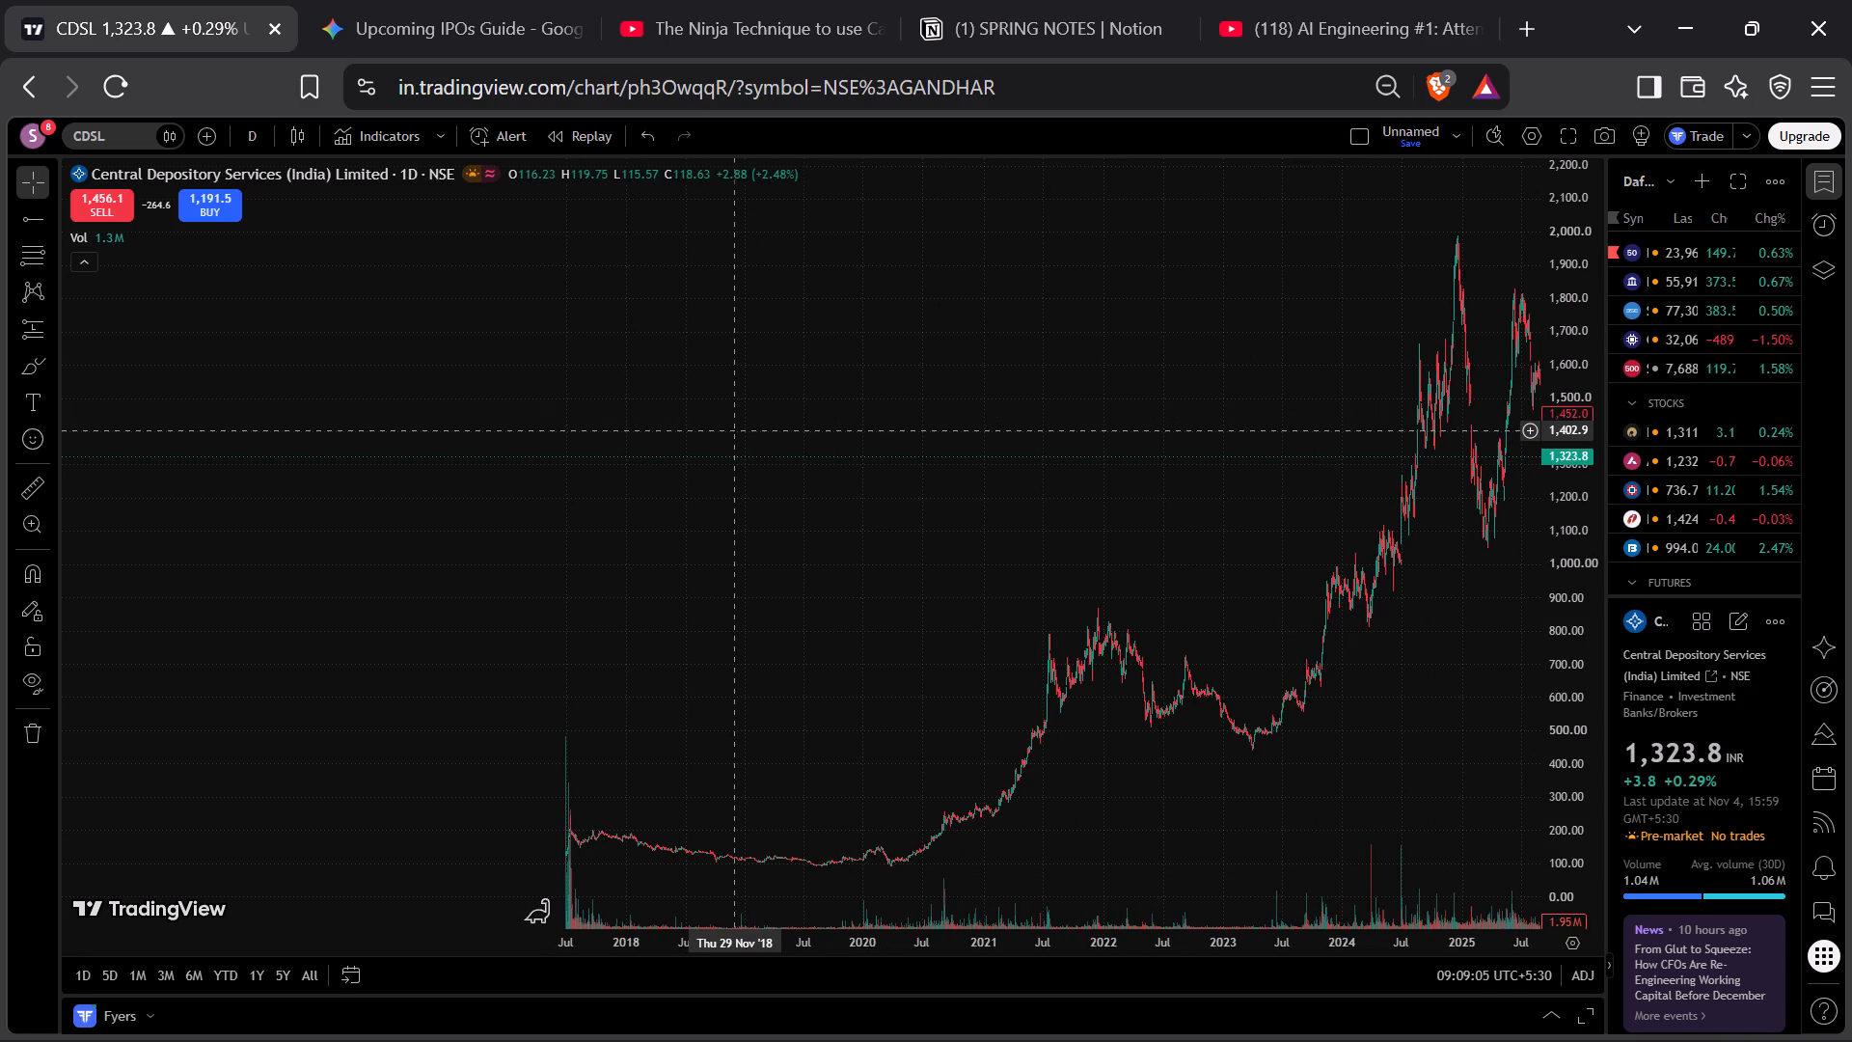
pyautogui.hscroll(-4, 734, 430)
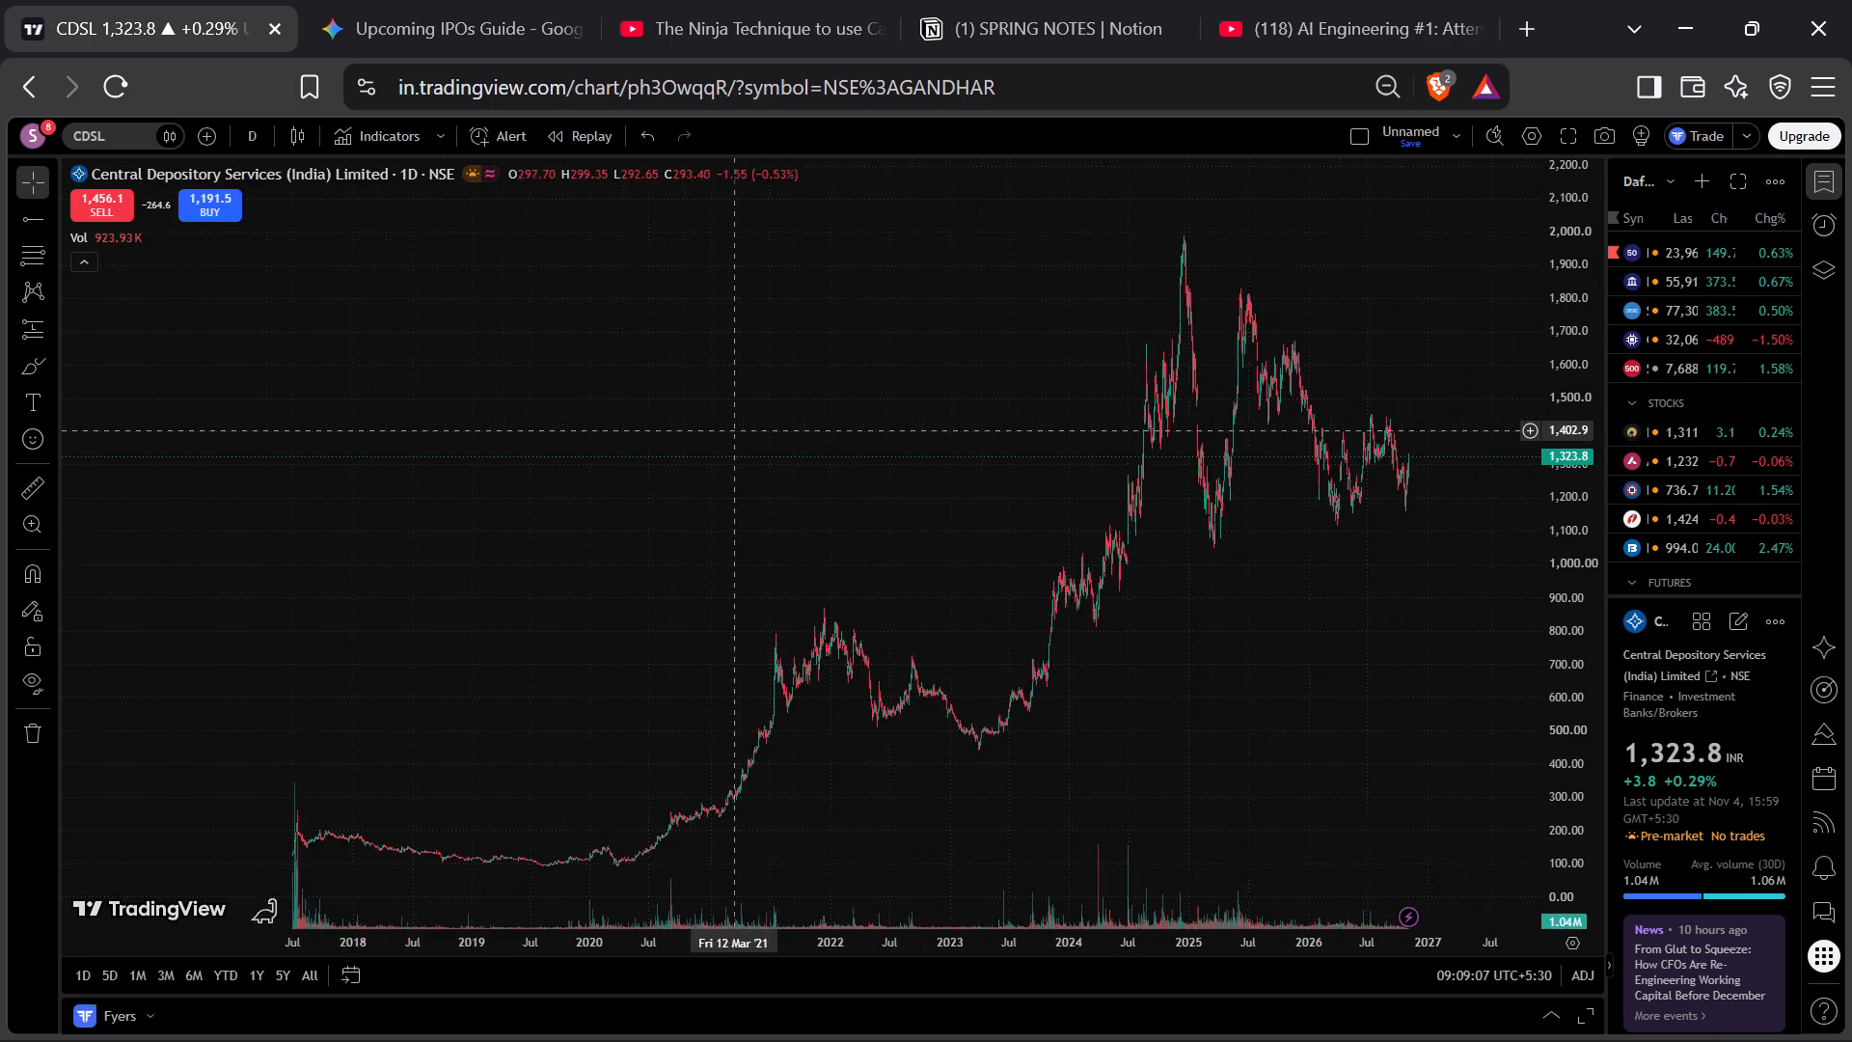
pyautogui.hscroll(8, 734, 430)
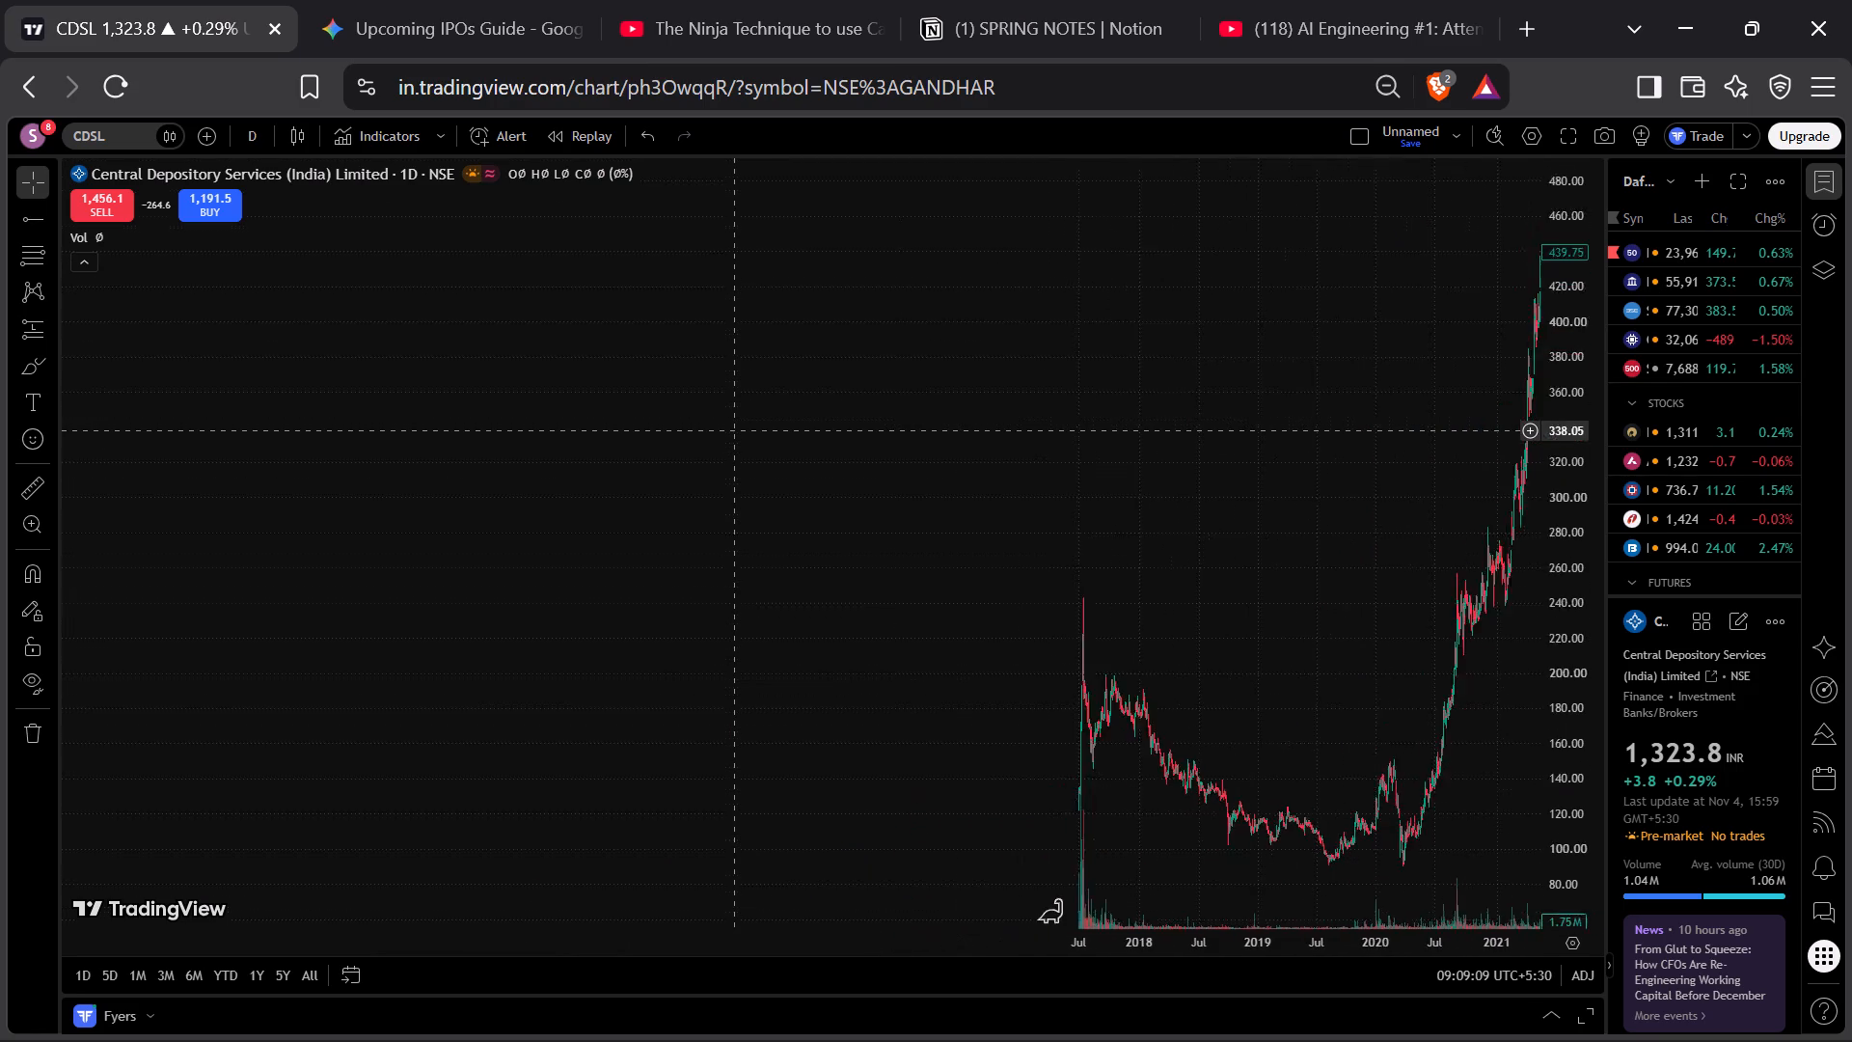
pyautogui.hscroll(1, 734, 430)
pyautogui.hscroll(-5, 734, 430)
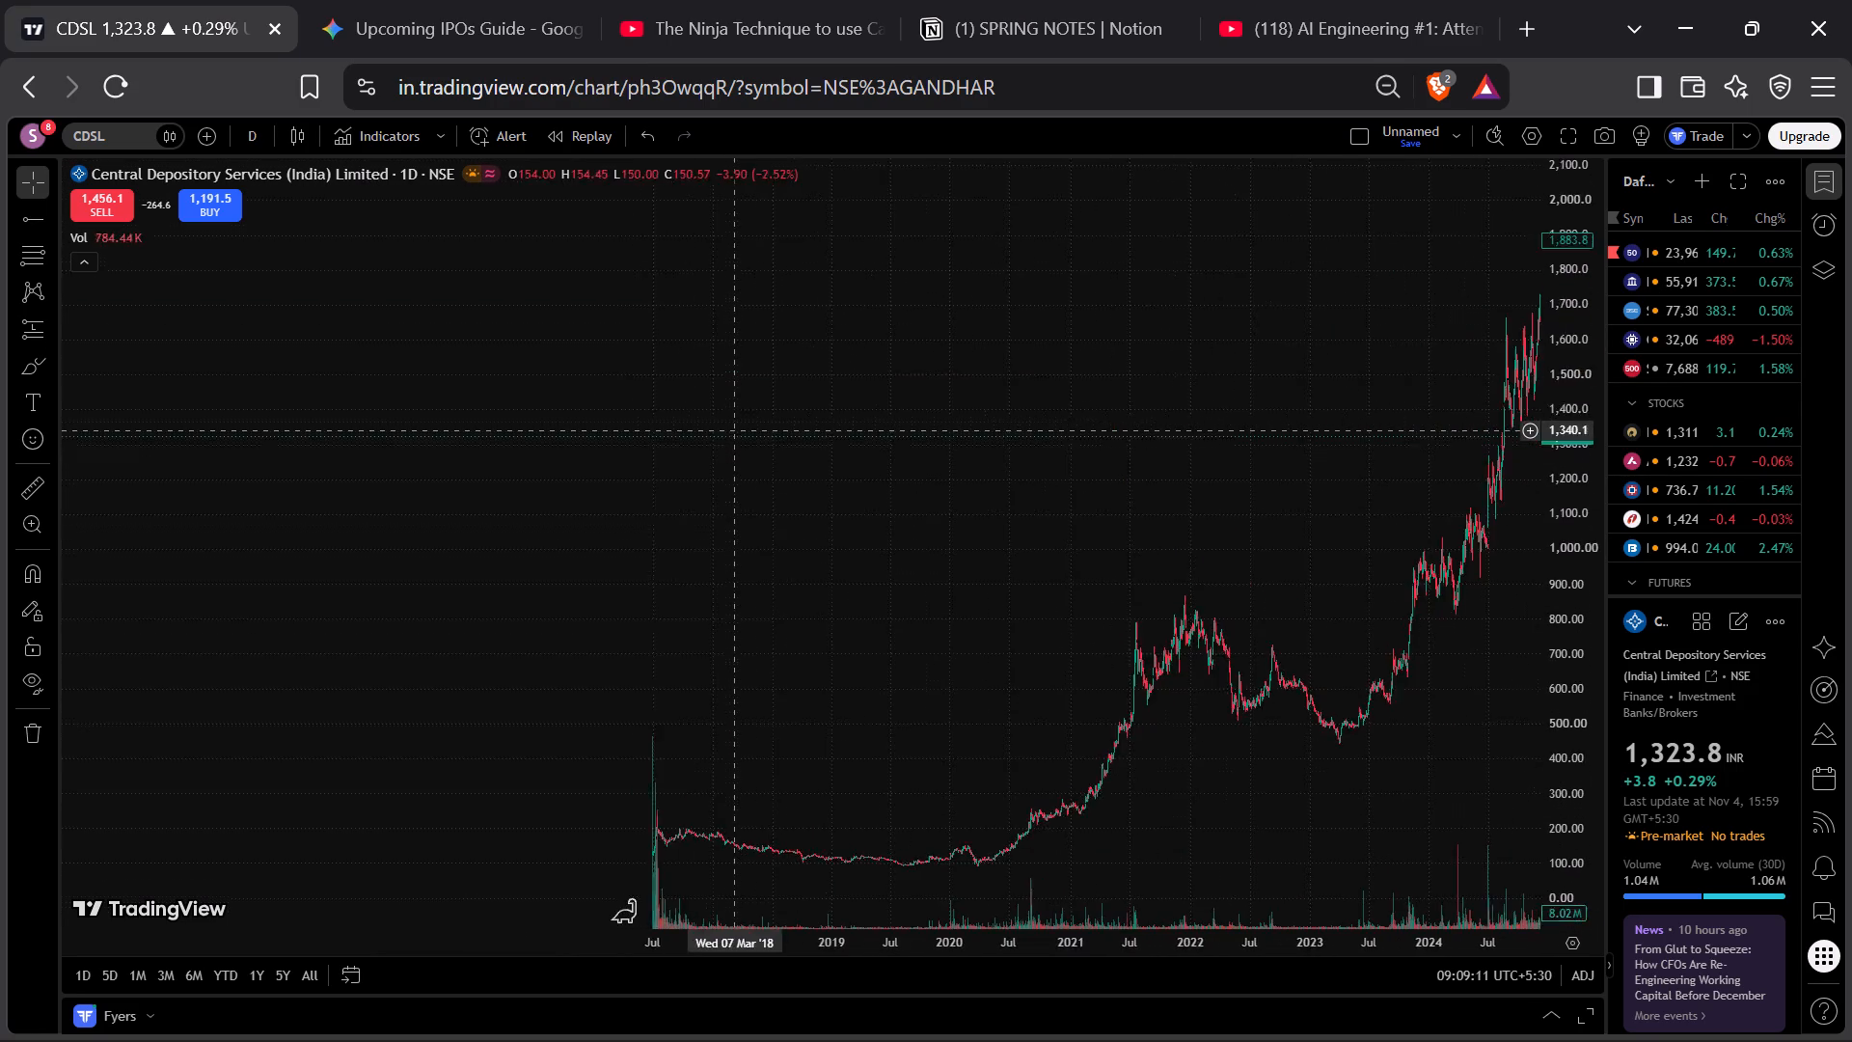
pyautogui.hscroll(-4, 734, 430)
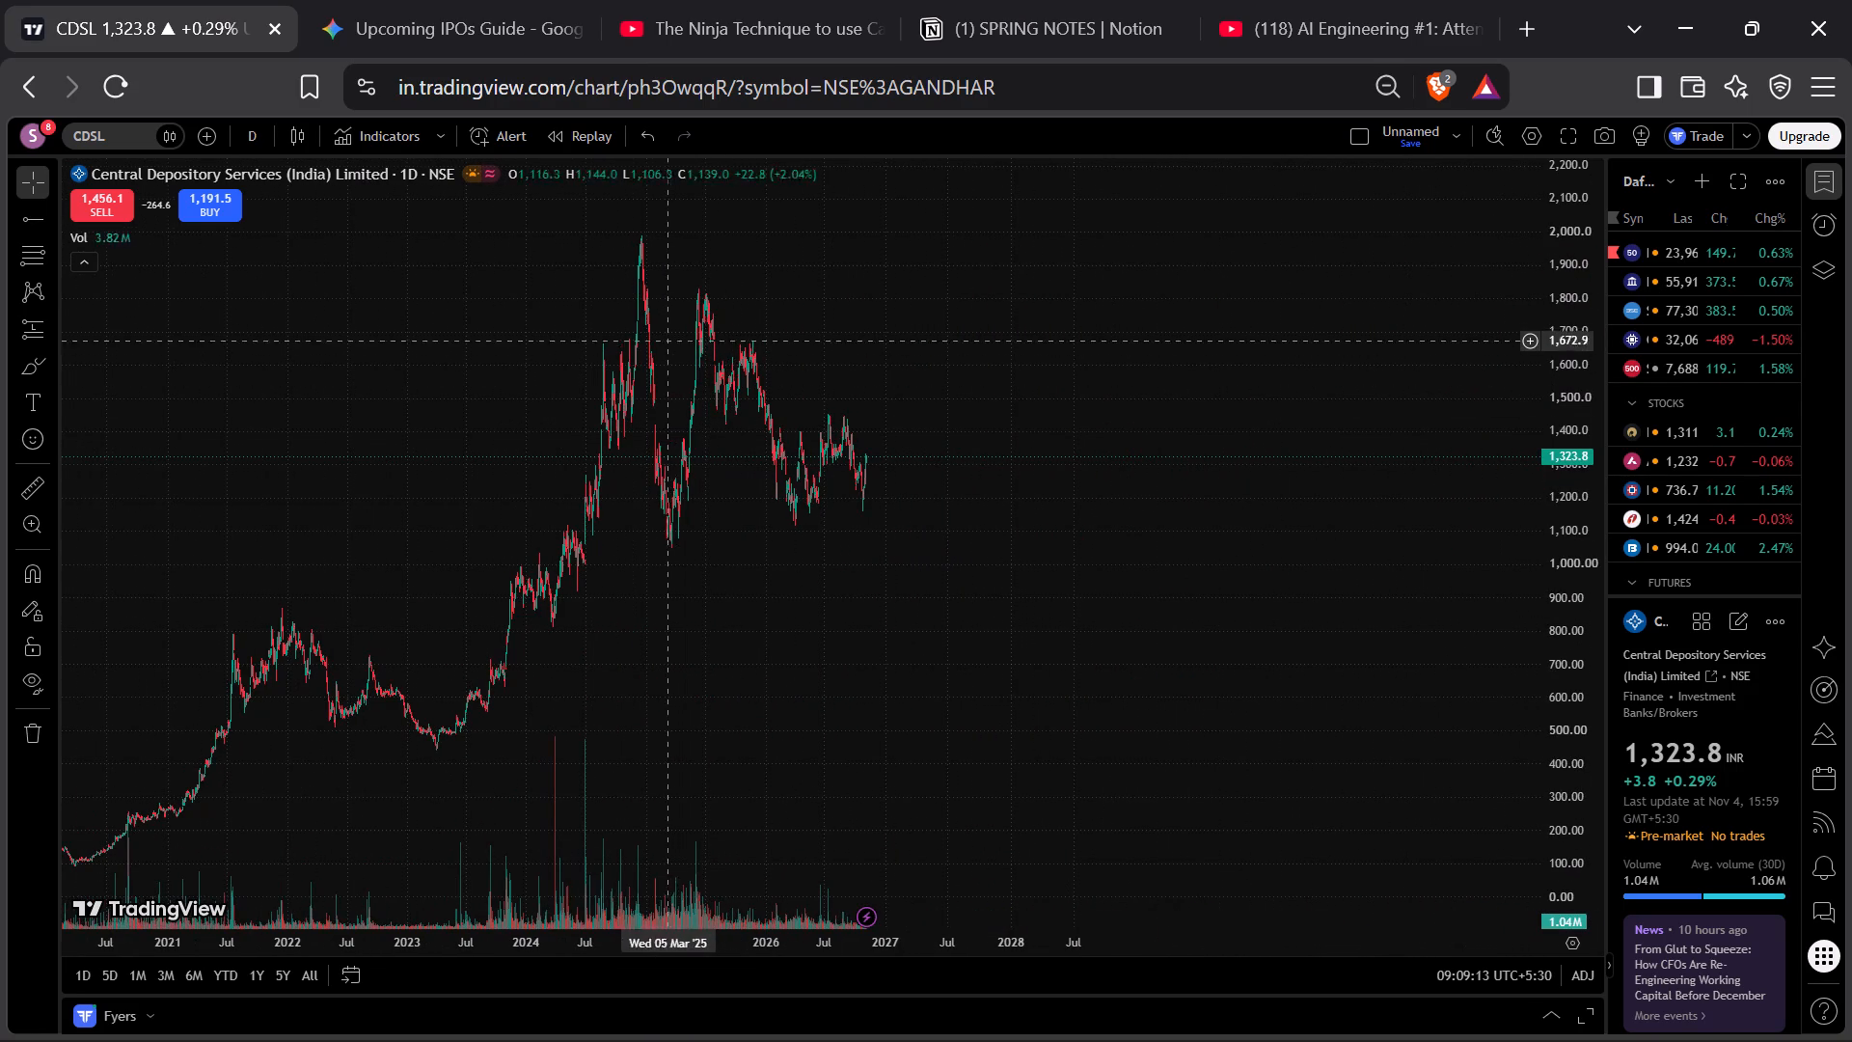